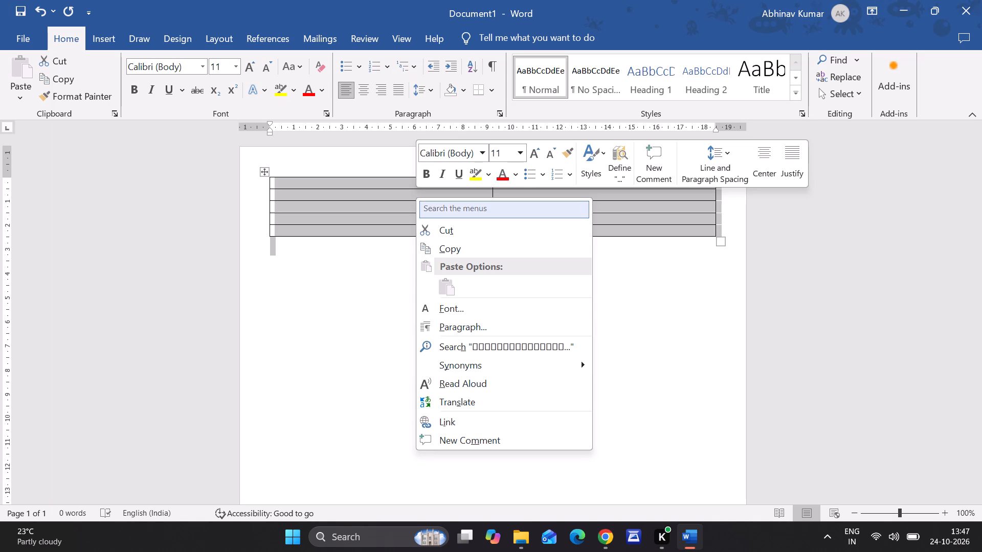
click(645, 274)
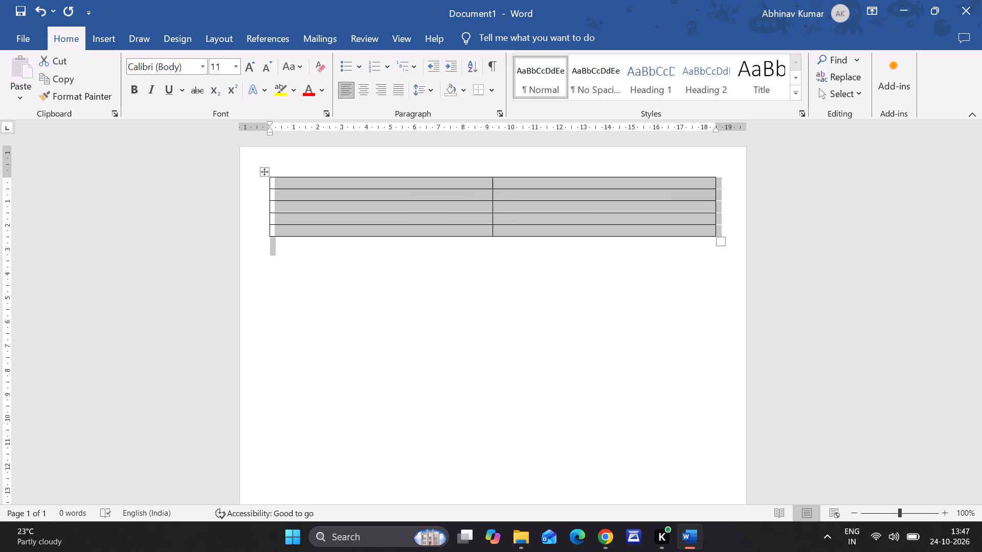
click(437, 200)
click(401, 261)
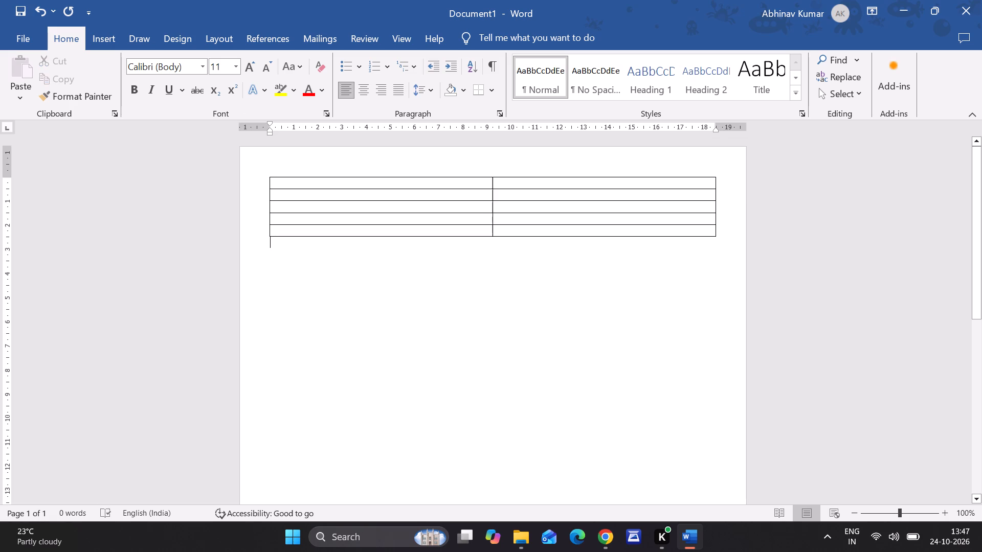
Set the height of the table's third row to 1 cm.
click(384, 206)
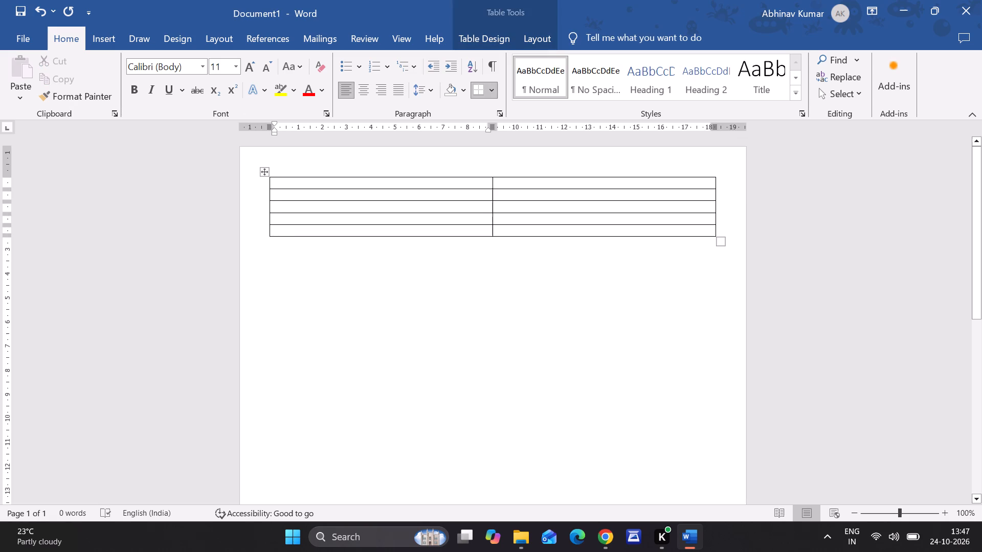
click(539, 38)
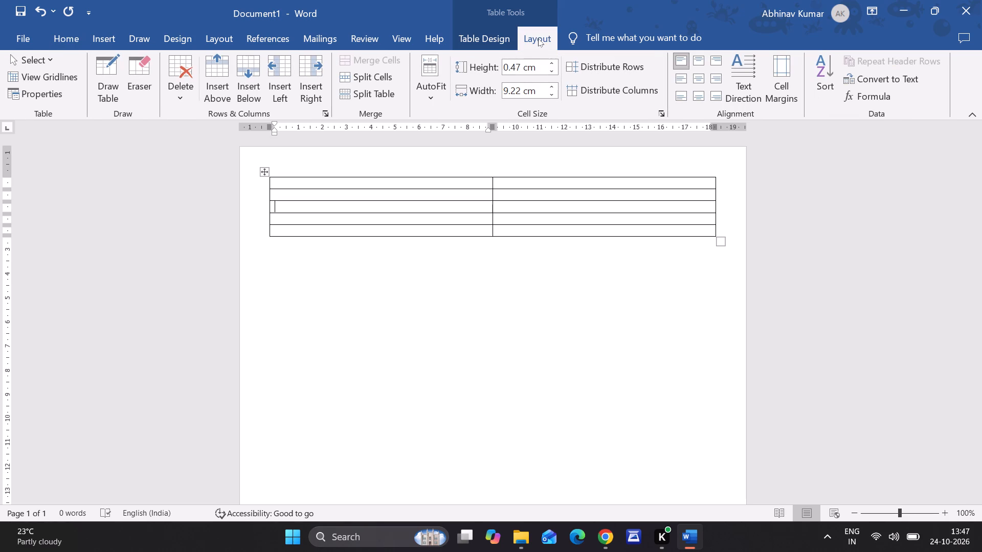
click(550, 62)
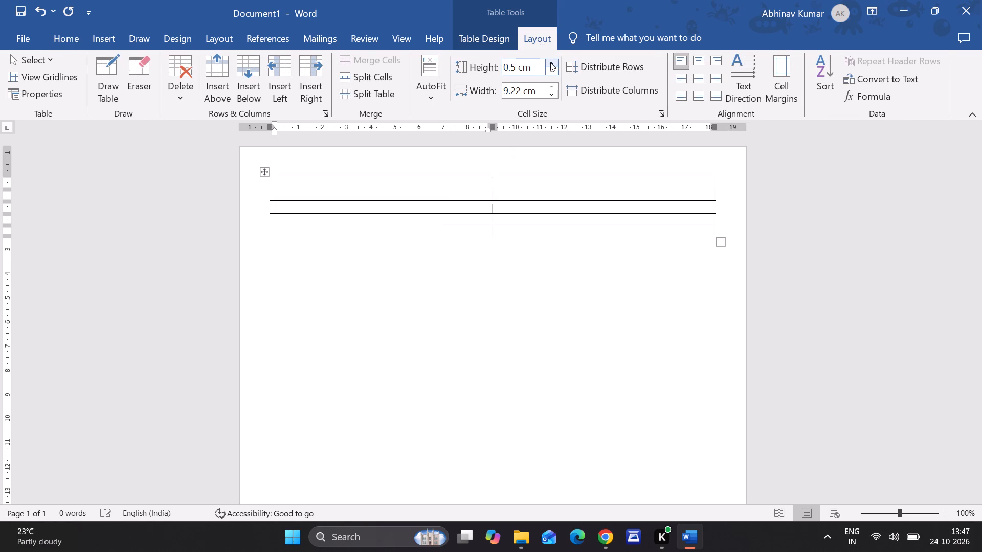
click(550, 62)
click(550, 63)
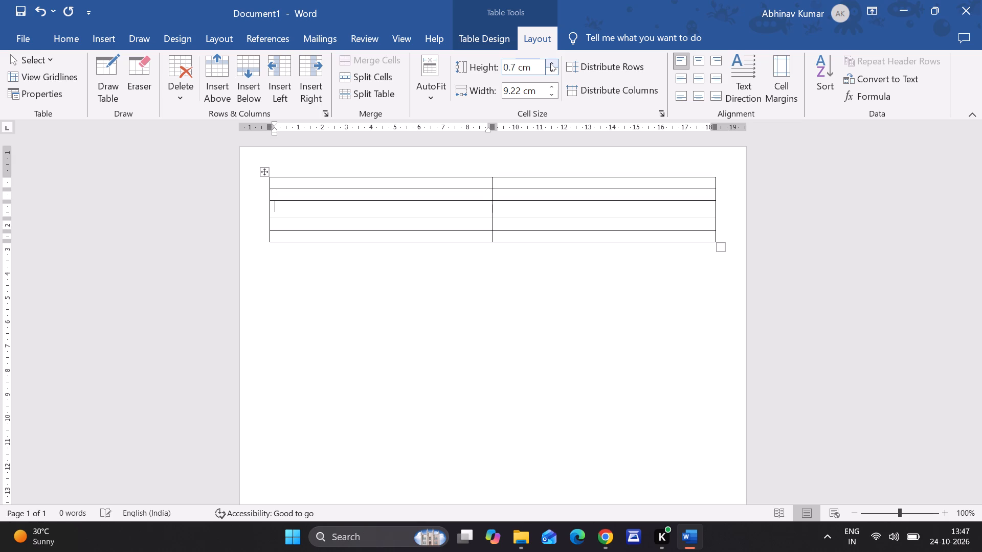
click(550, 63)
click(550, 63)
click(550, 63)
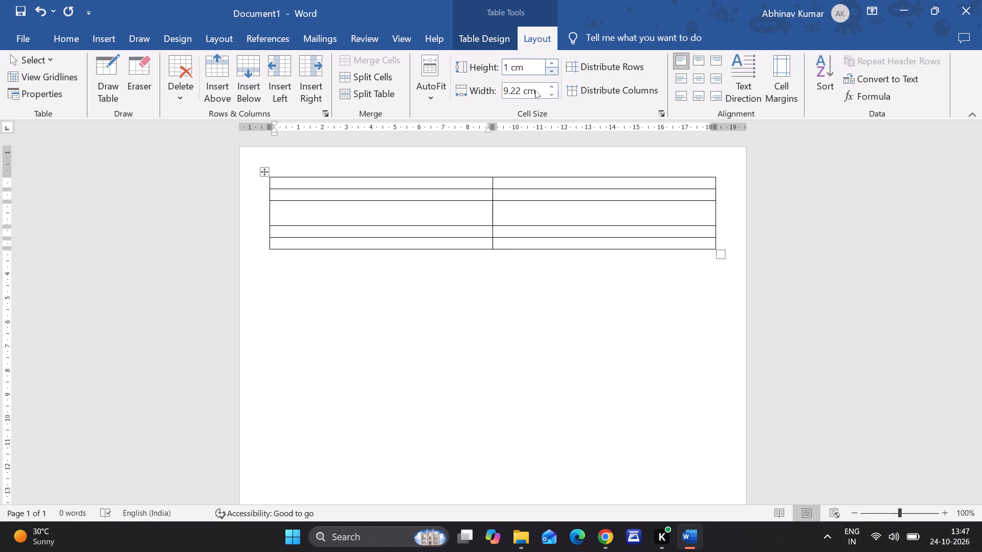
Select all five rows of the table and increase their row height to 5.2 cm.
drag(358, 185, 549, 234)
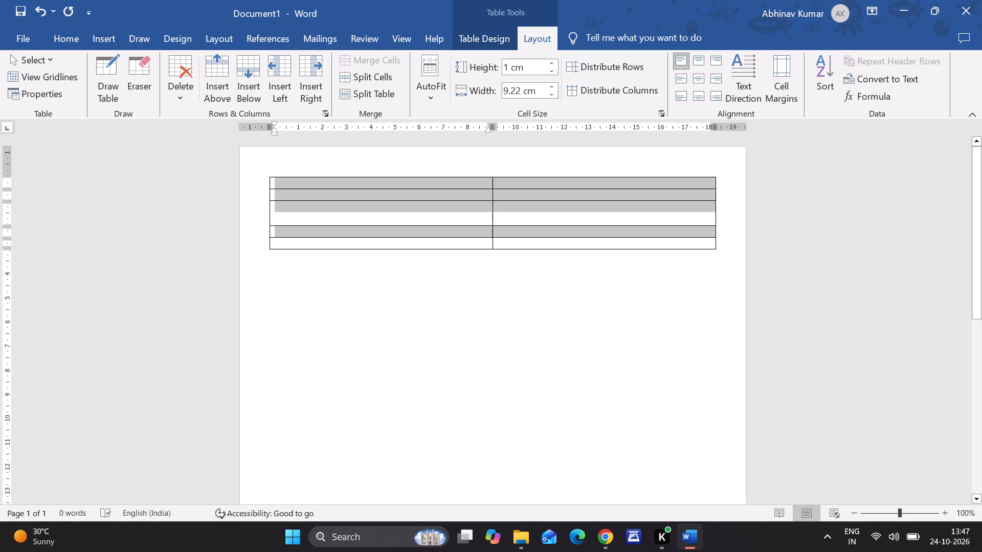
drag(549, 234, 554, 241)
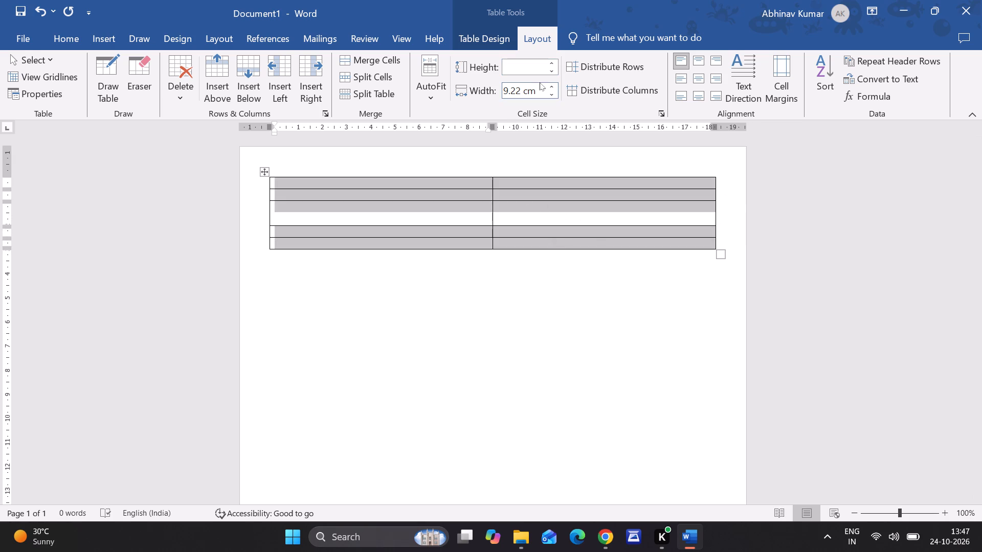
click(554, 64)
click(554, 64)
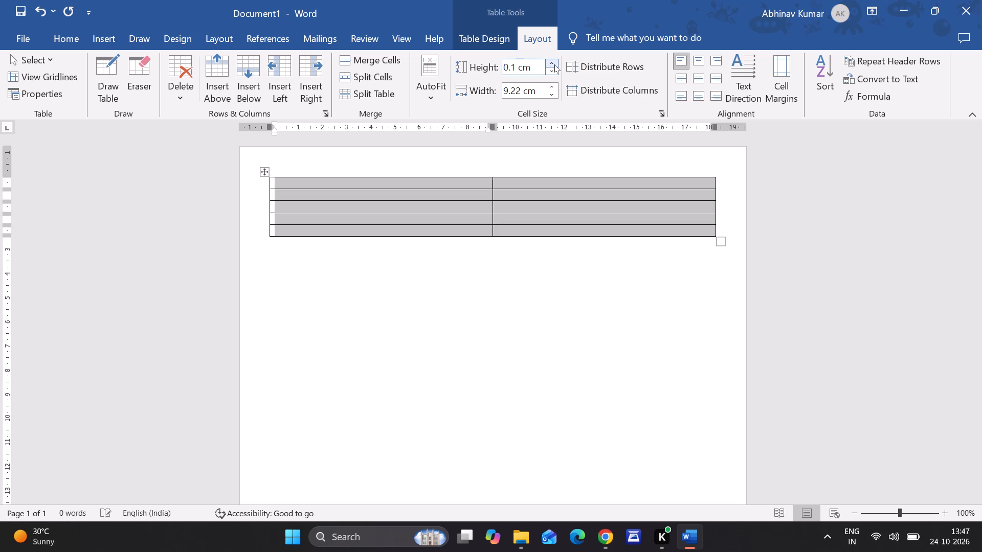
click(554, 64)
triple_click(553, 62)
triple_click(553, 62)
triple_click(553, 62)
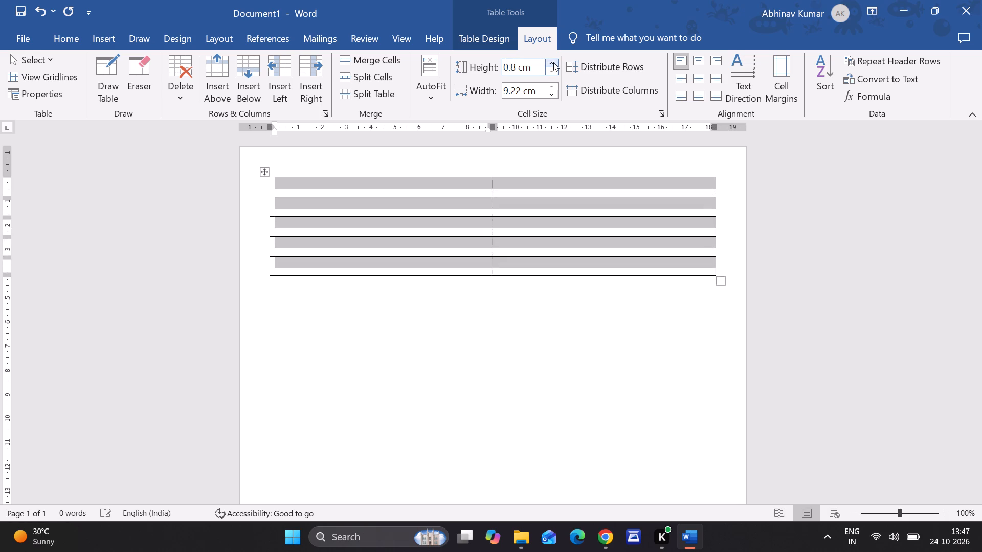
triple_click(553, 62)
click(553, 62)
triple_click(553, 62)
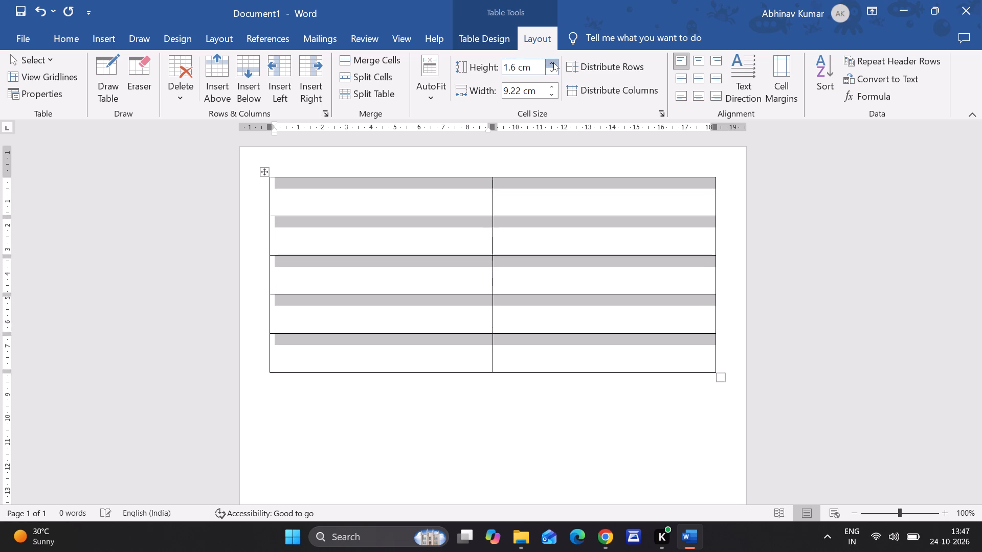
triple_click(553, 62)
triple_click(553, 62)
triple_click(553, 62)
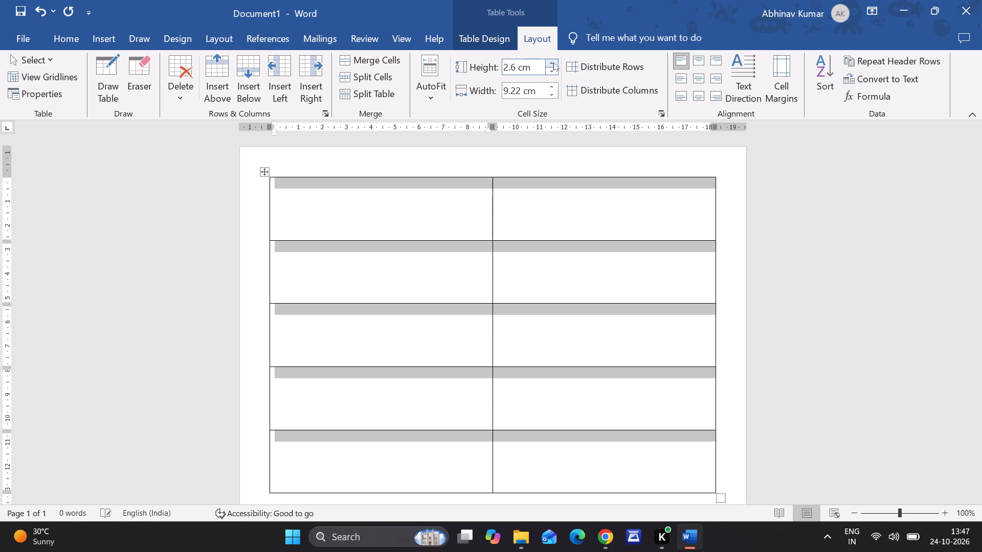
triple_click(553, 62)
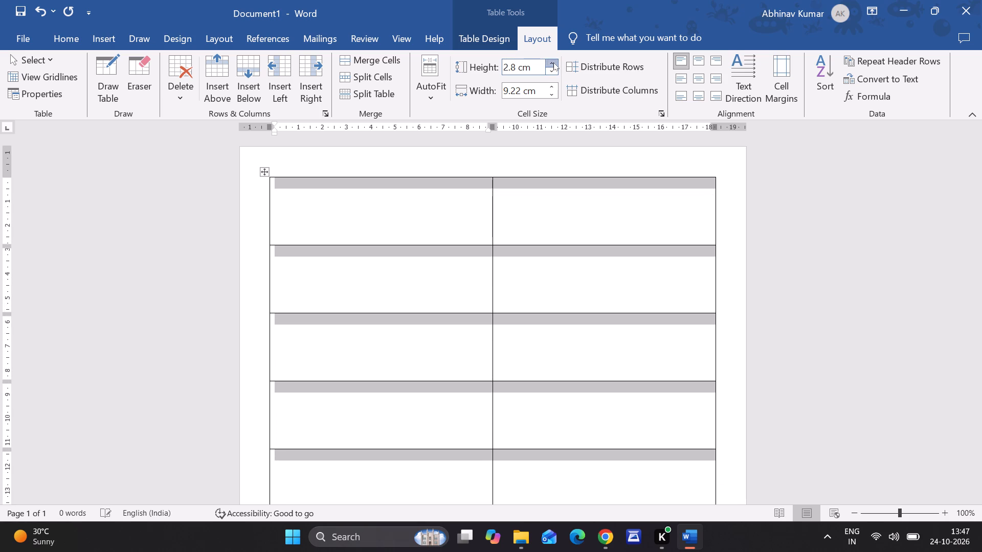
triple_click(553, 62)
triple_click(553, 62)
triple_click(553, 62)
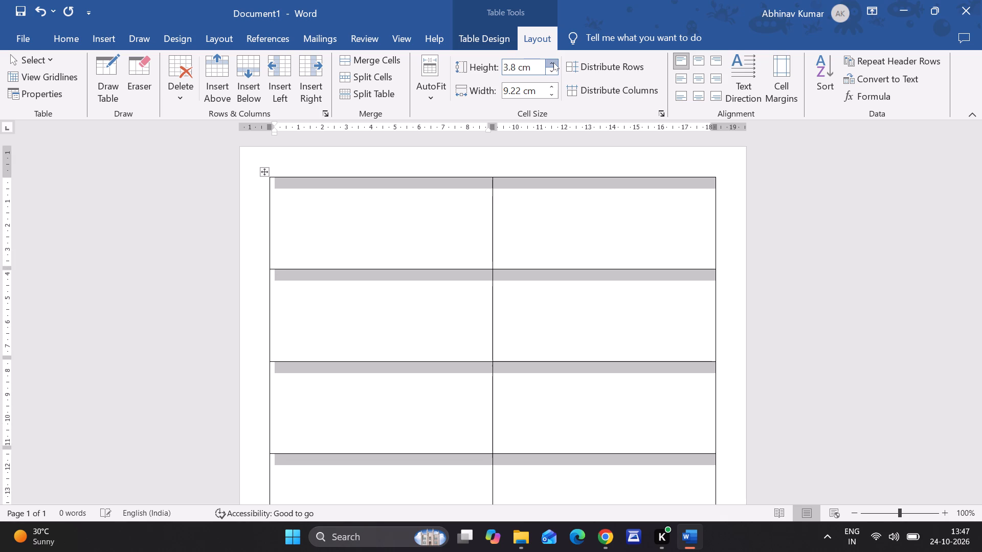
double_click(553, 62)
triple_click(553, 62)
triple_click(553, 62)
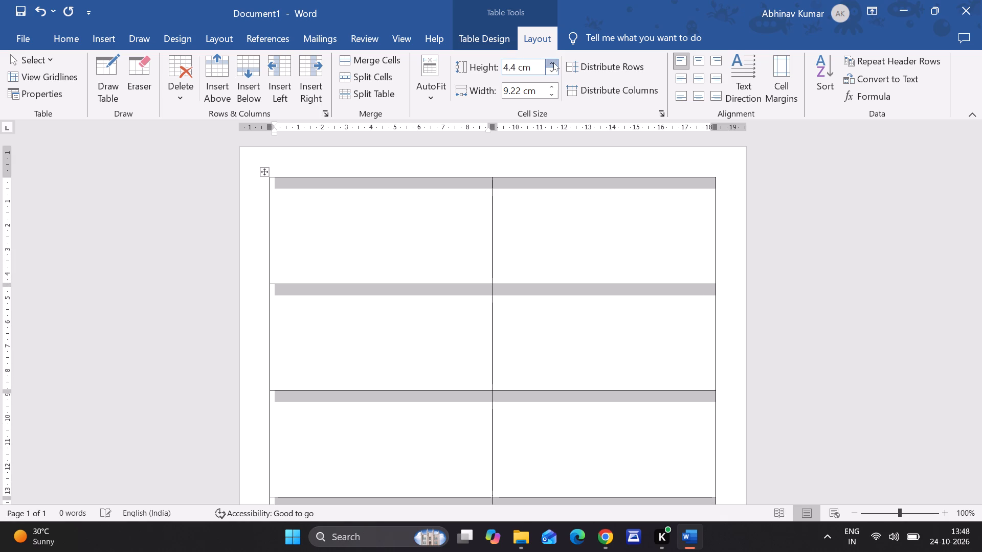
triple_click(553, 62)
click(553, 62)
triple_click(553, 62)
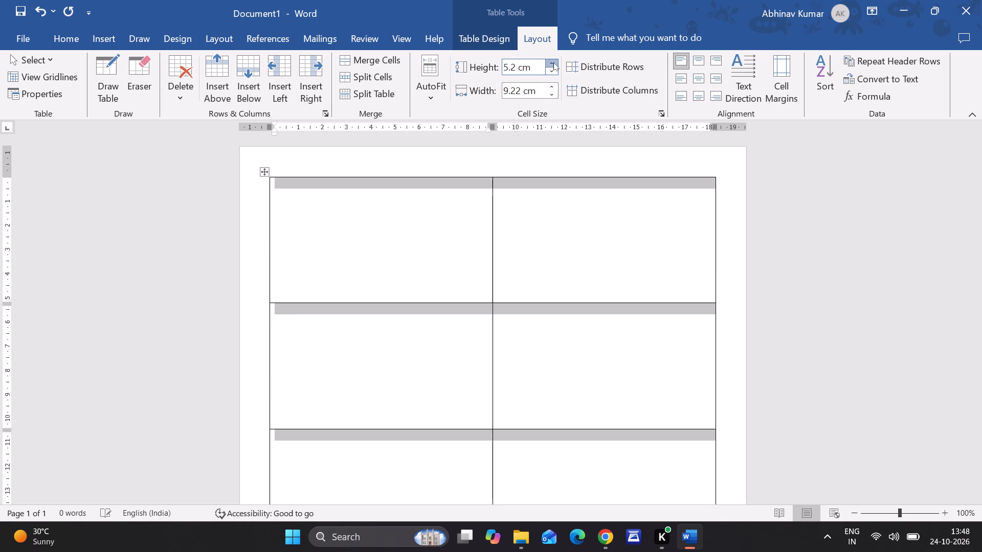
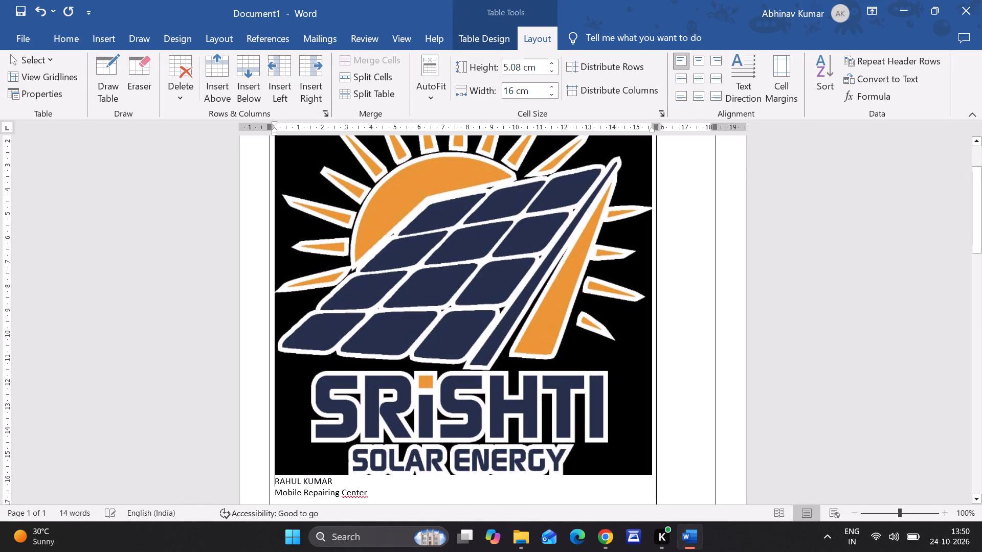
Shrink the solar energy logo in the table's first cell to about 3.39 cm high and 6.14 cm wide.
scroll(485, 260, down, 1)
click(524, 300)
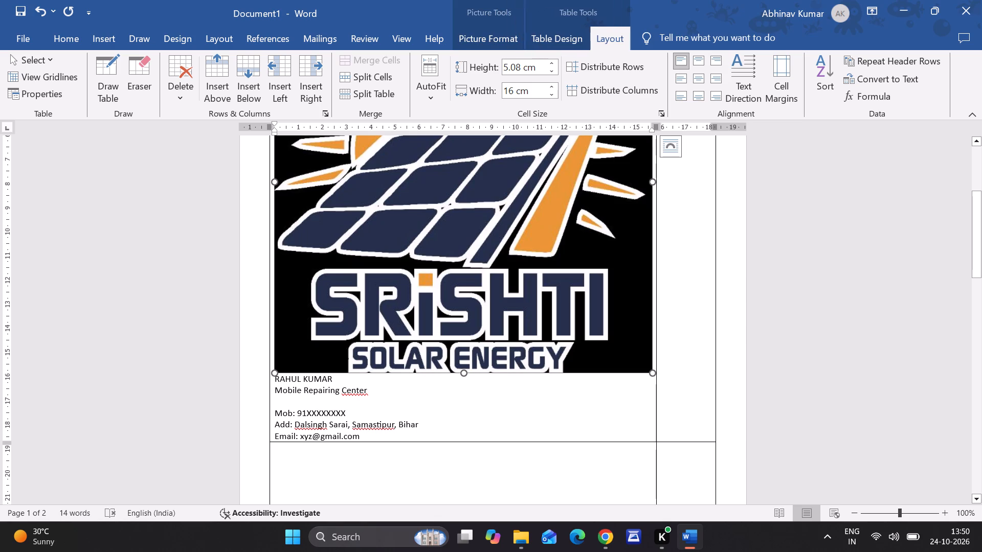
drag(465, 371, 457, 275)
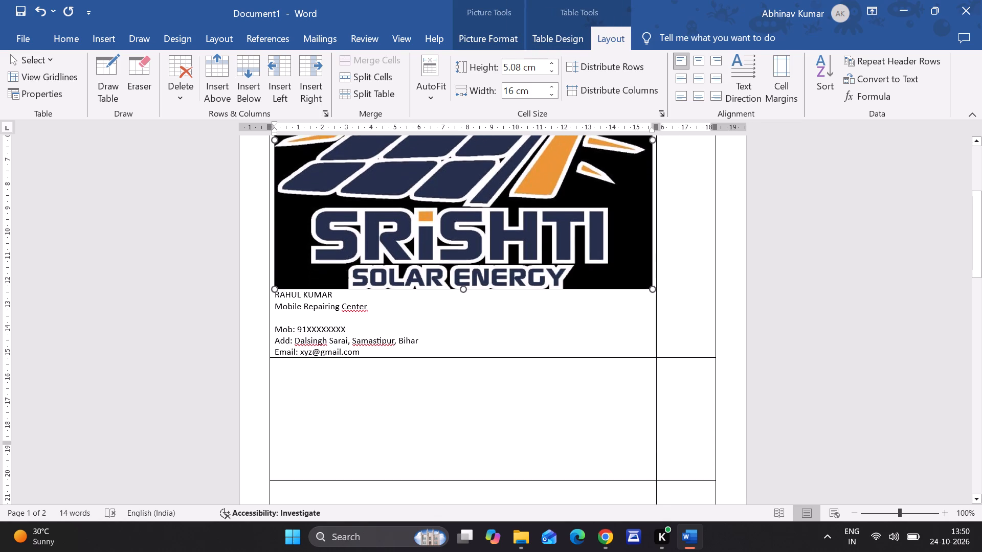
drag(457, 275, 457, 210)
scroll(505, 312, up, 2)
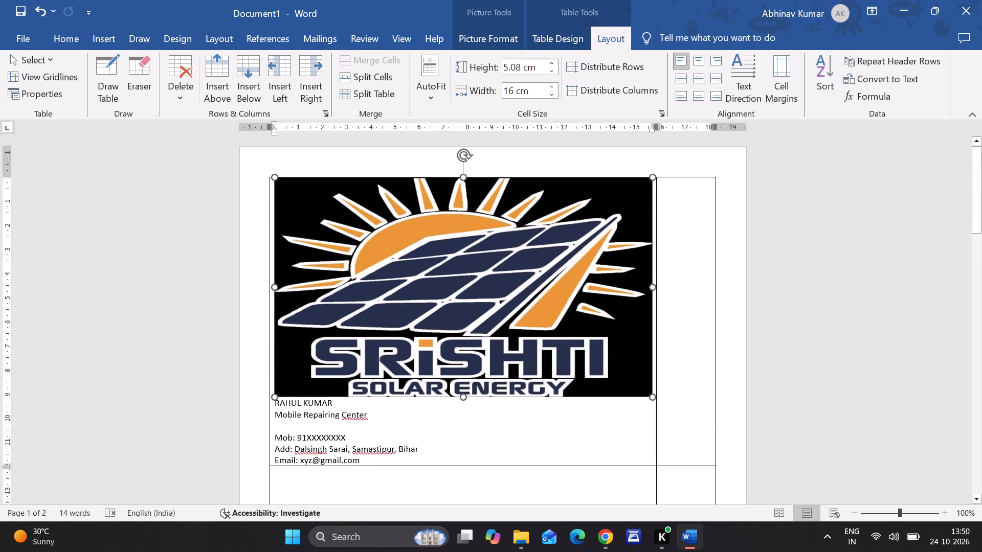
drag(653, 287, 652, 286)
drag(652, 286, 468, 256)
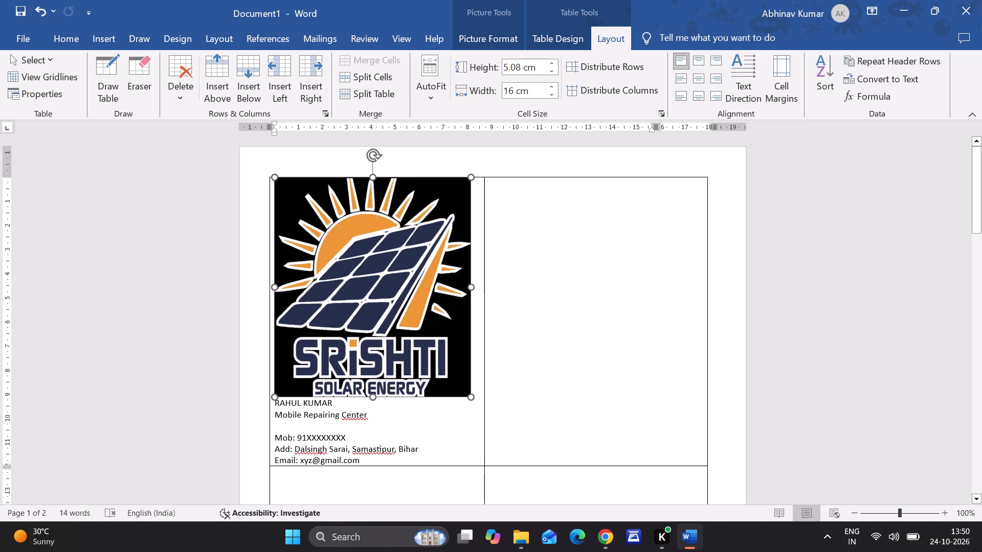
drag(468, 256, 422, 251)
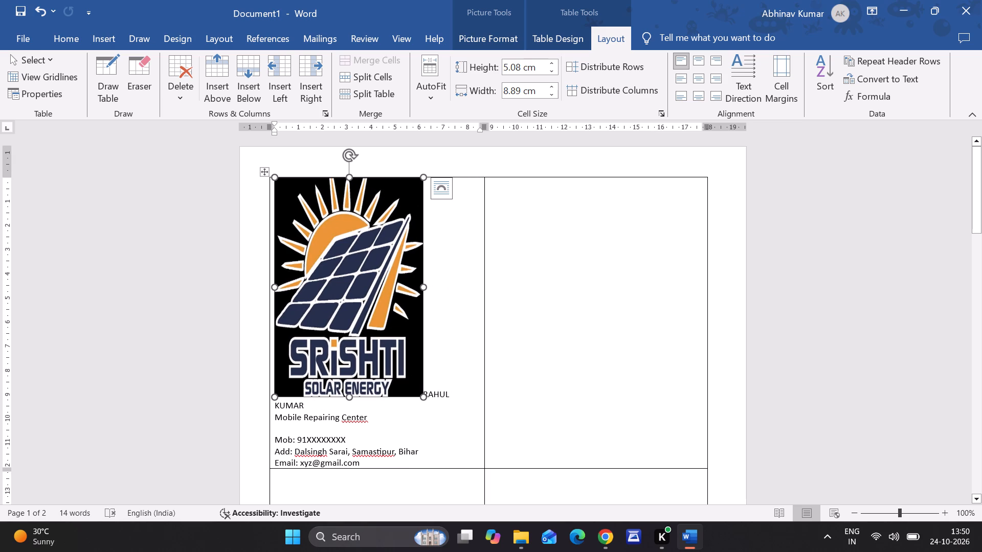
drag(349, 395, 354, 288)
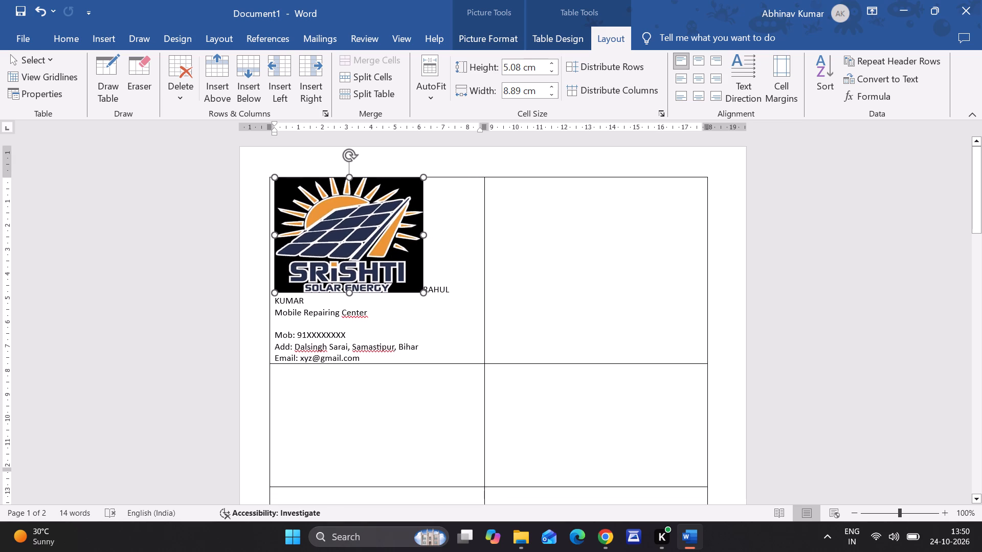
drag(354, 288, 356, 259)
right_click(356, 215)
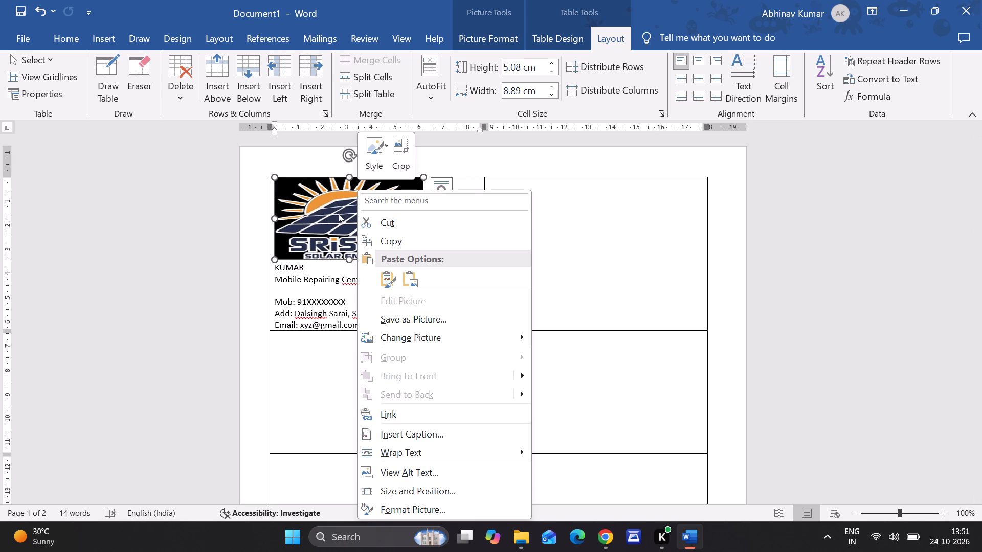
click(339, 214)
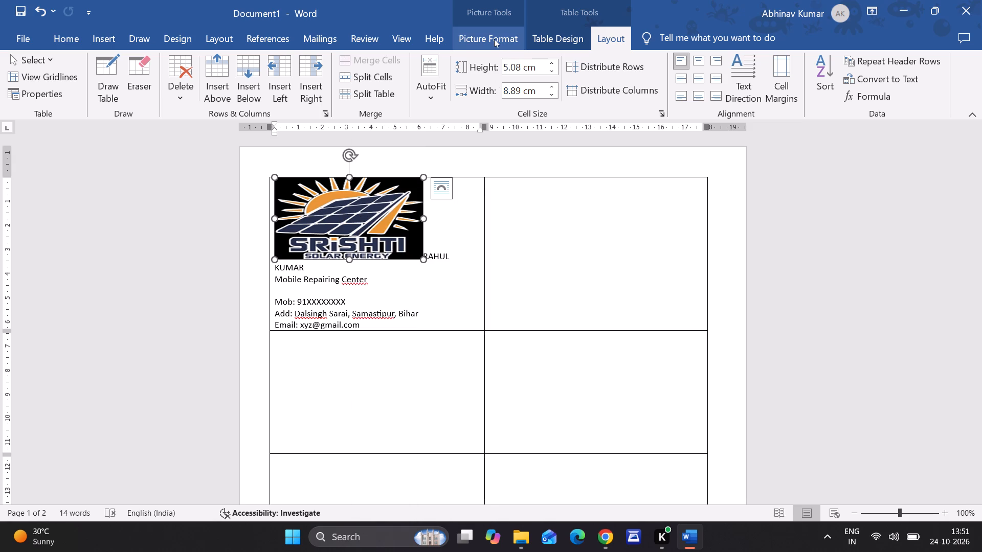
Apply the drop-shadow rectangle picture style to the logo.
click(494, 38)
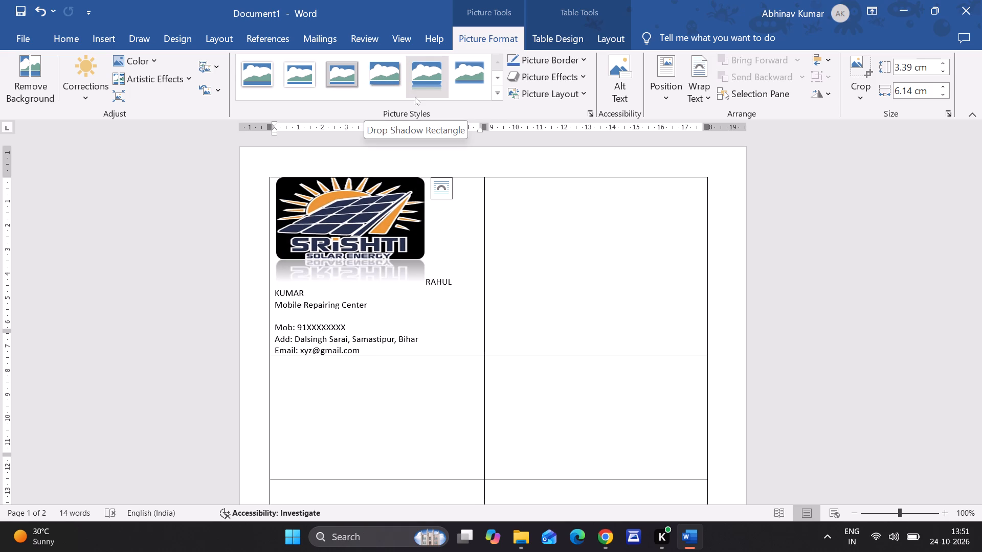
click(387, 76)
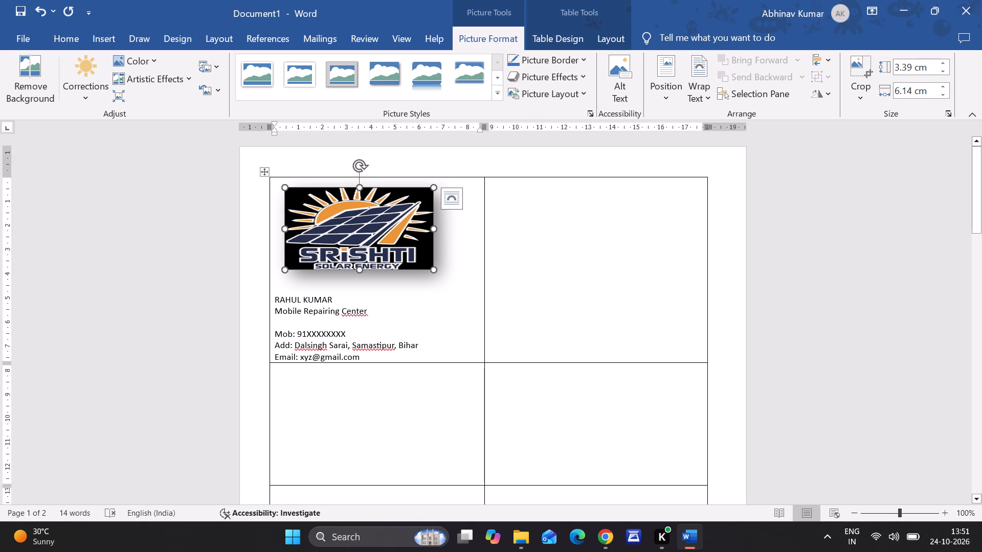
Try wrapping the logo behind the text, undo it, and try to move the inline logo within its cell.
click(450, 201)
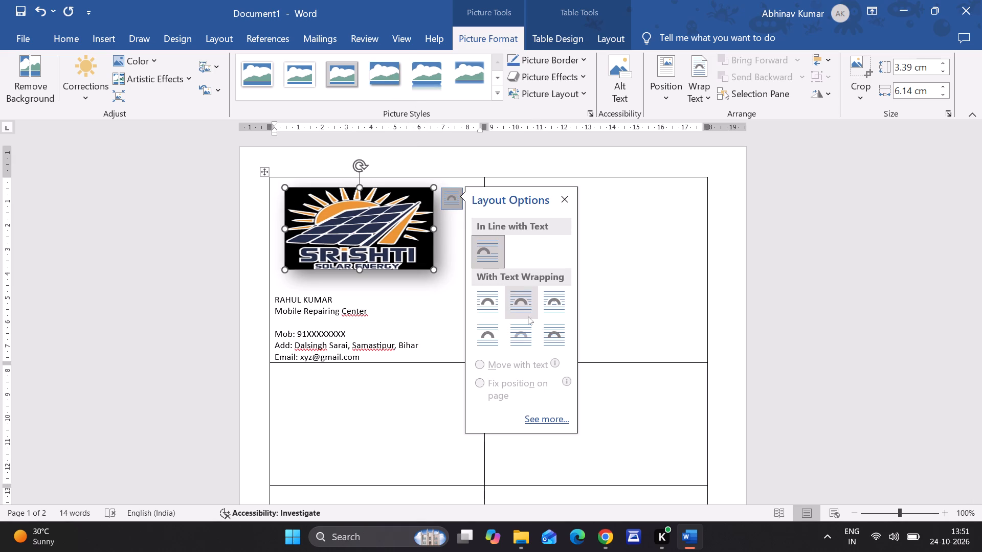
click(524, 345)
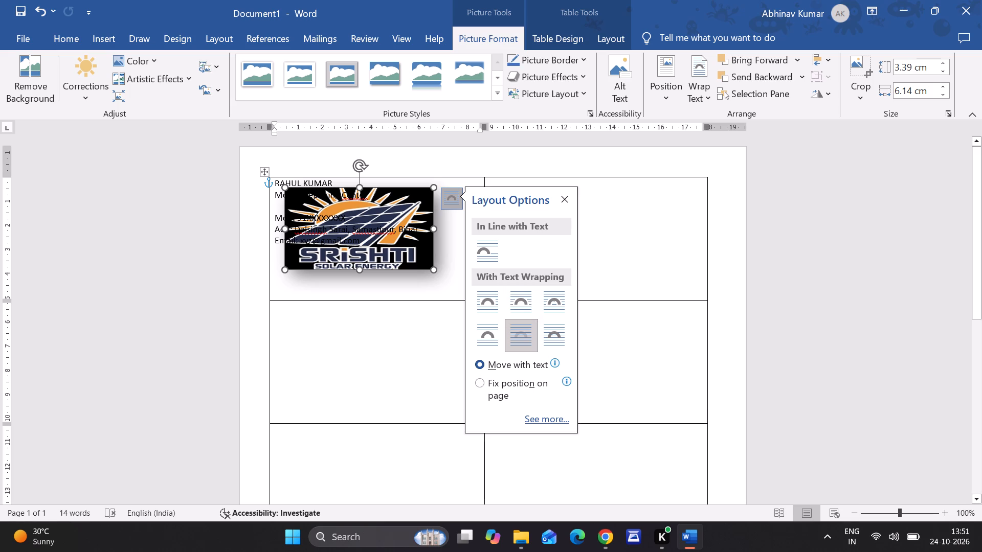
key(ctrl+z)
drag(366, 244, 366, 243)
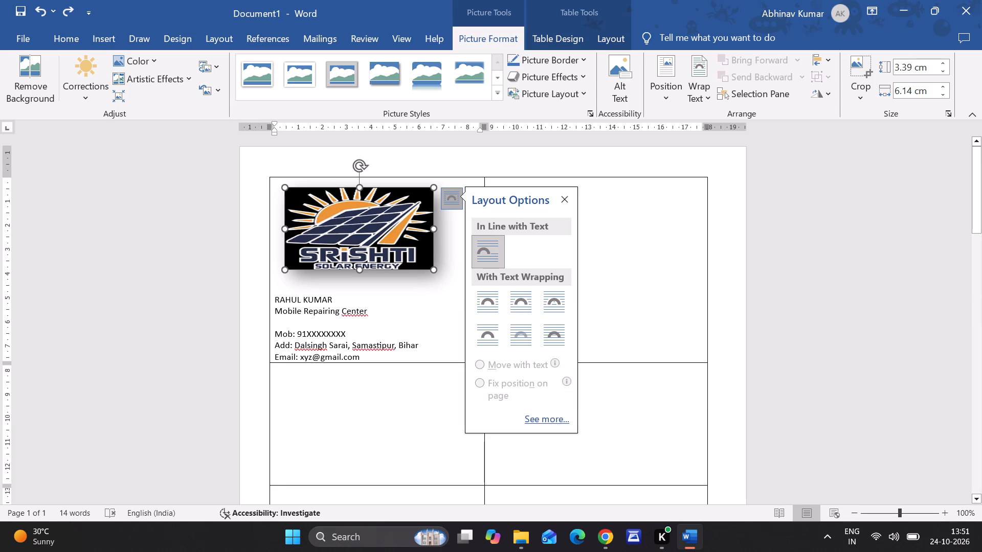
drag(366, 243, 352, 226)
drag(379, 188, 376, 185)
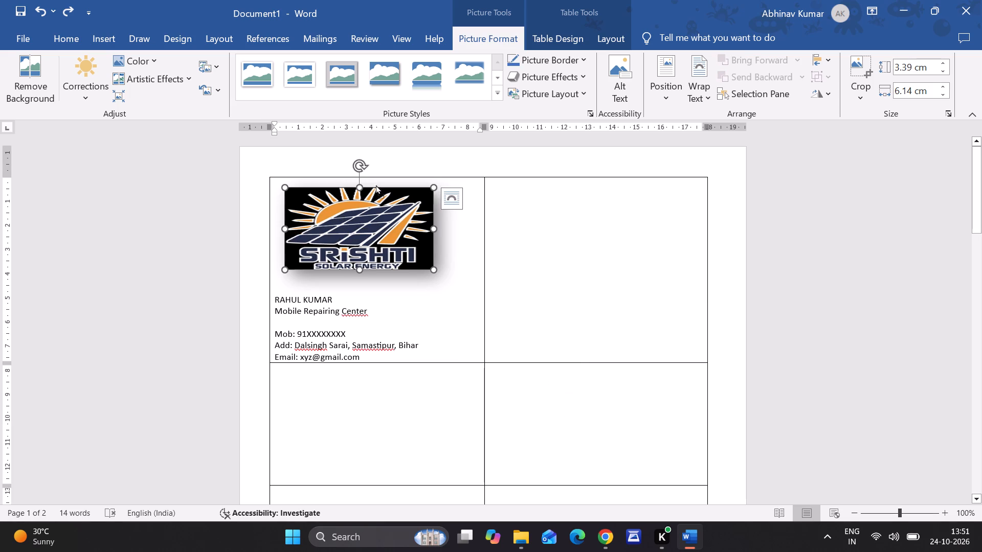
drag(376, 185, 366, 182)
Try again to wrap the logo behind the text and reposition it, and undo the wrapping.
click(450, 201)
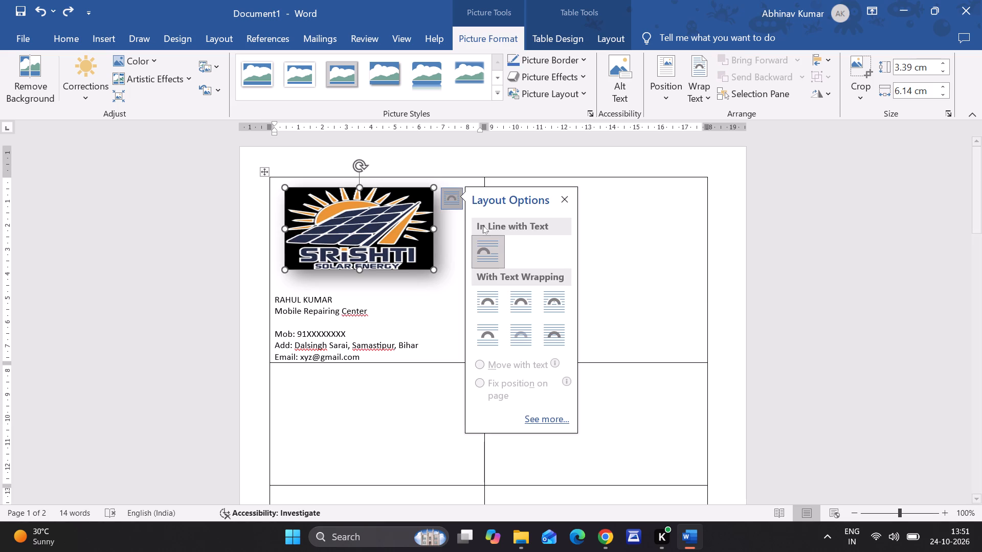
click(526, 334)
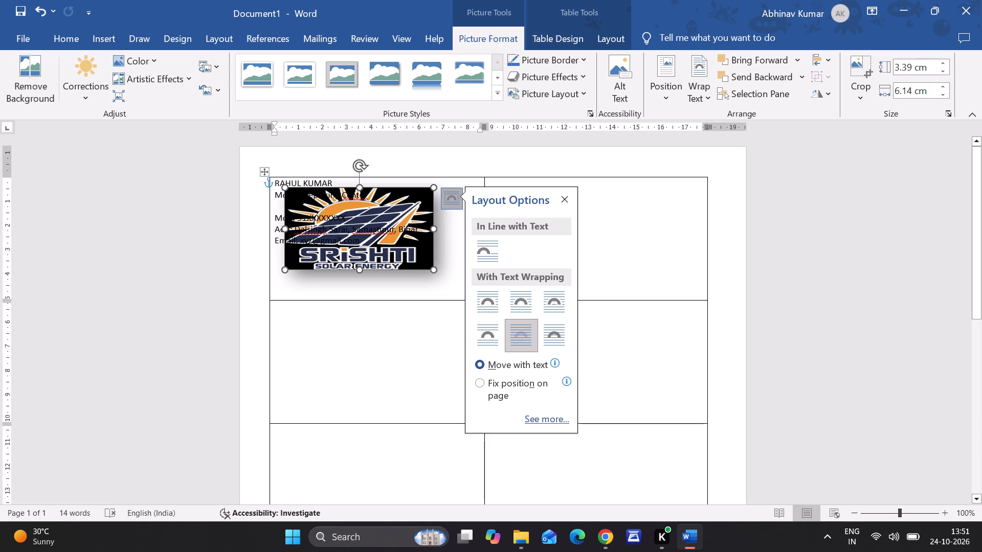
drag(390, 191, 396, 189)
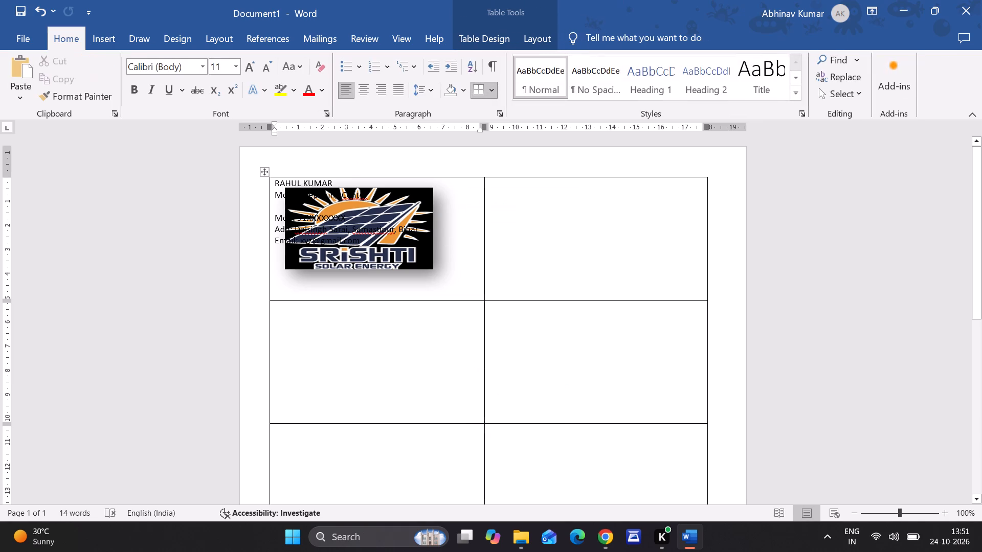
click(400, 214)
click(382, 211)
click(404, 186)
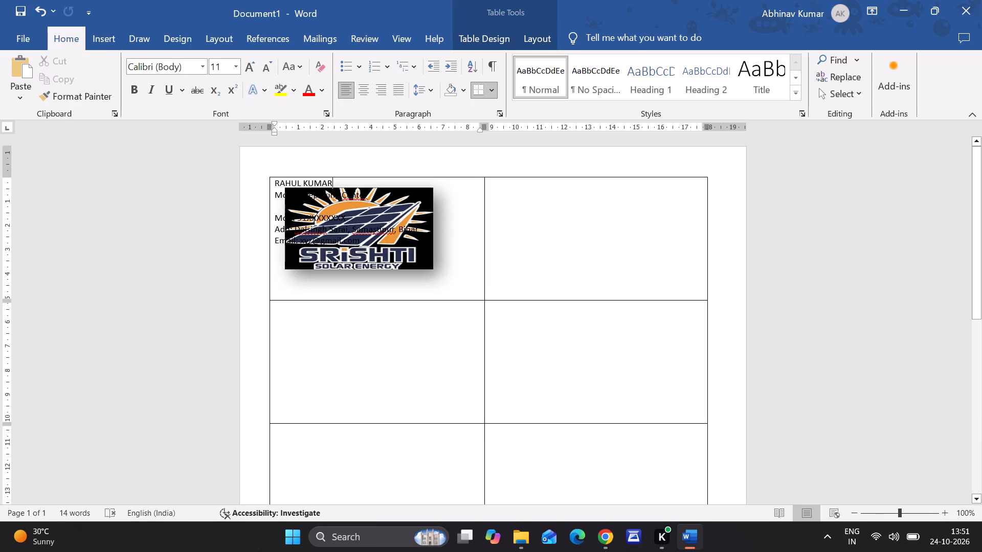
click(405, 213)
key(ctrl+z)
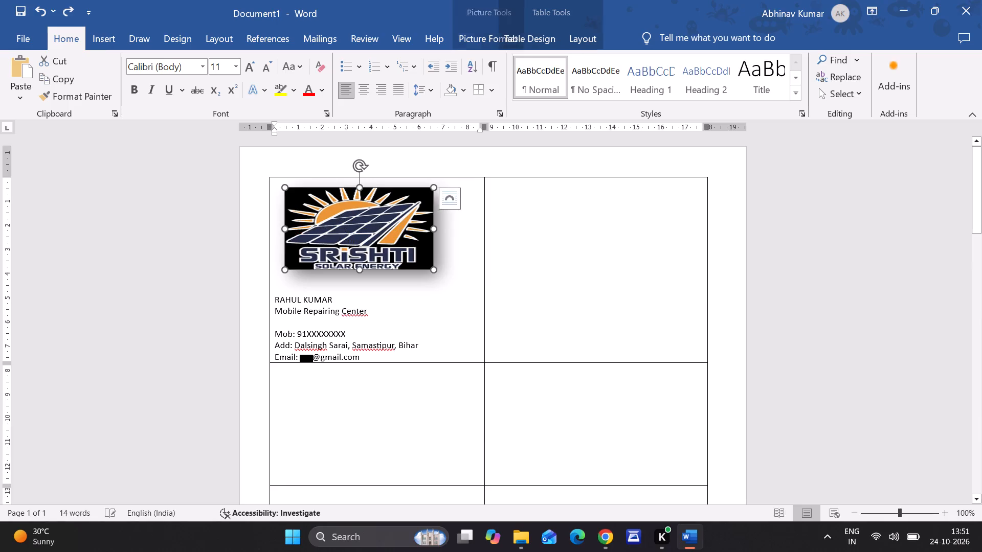
Shrink the logo further to less than half its width and roughly half its height.
drag(432, 228, 391, 221)
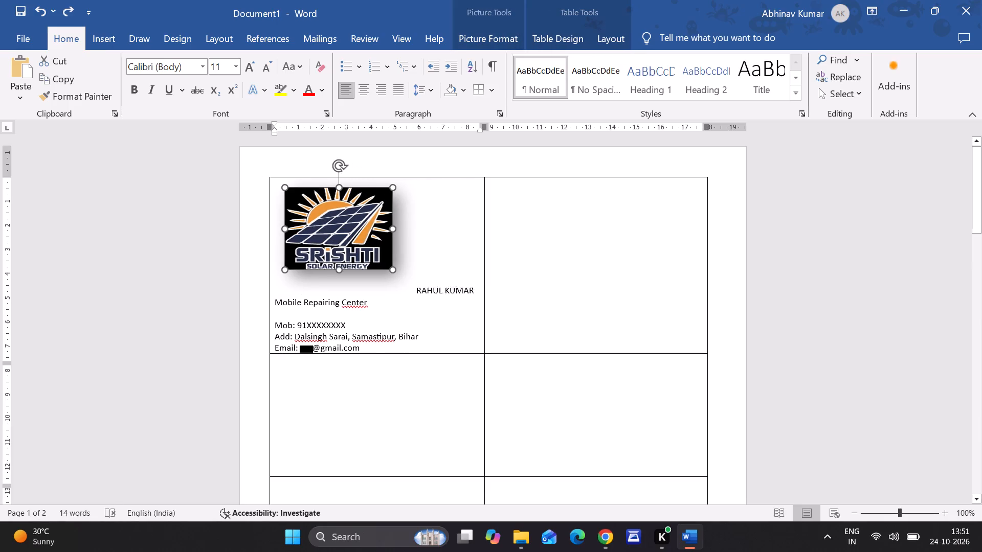
drag(391, 221, 342, 210)
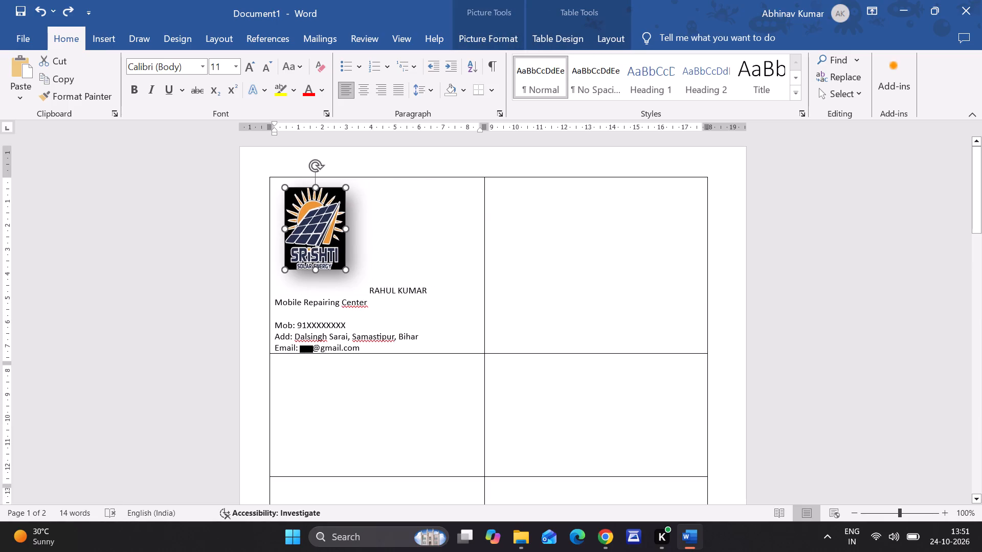
drag(342, 210, 347, 211)
drag(317, 271, 315, 232)
drag(308, 187, 303, 182)
Wrap the logo behind the text and move it to the upper-right corner of the first table cell.
click(357, 201)
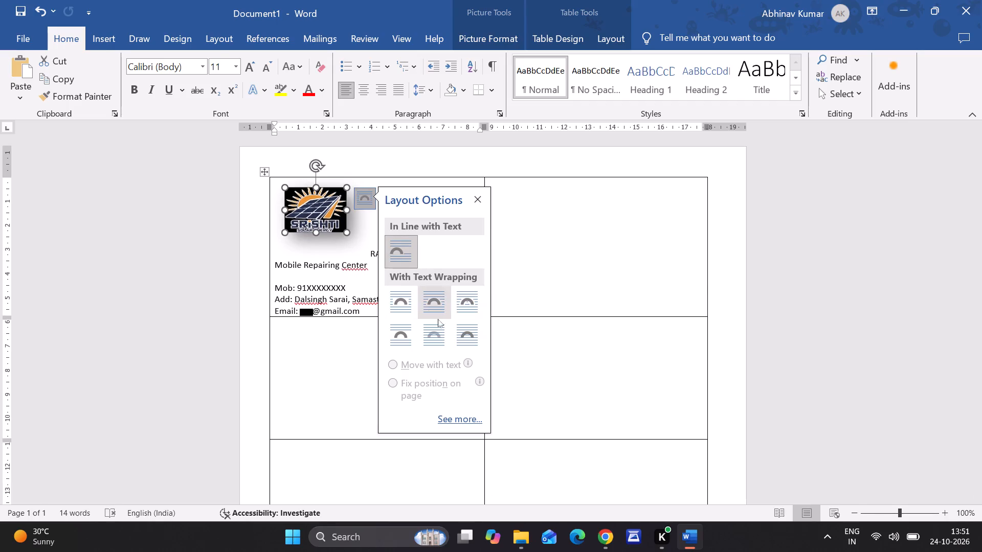
click(438, 327)
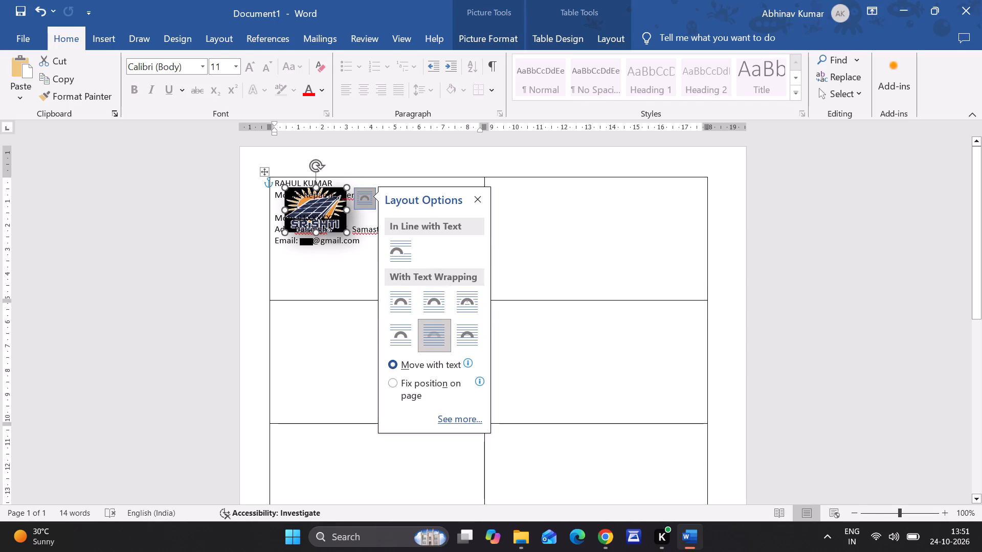
drag(327, 188, 353, 192)
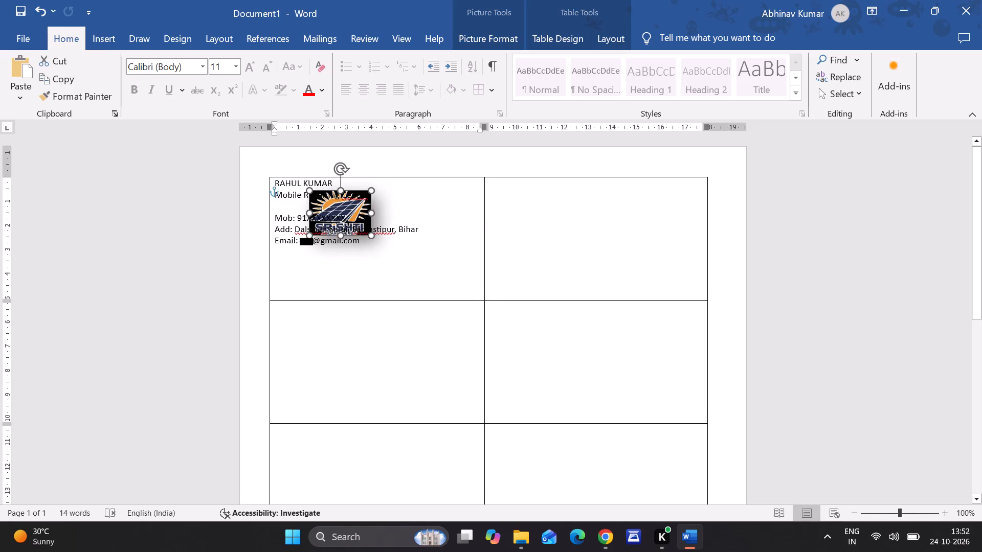
drag(353, 192, 455, 189)
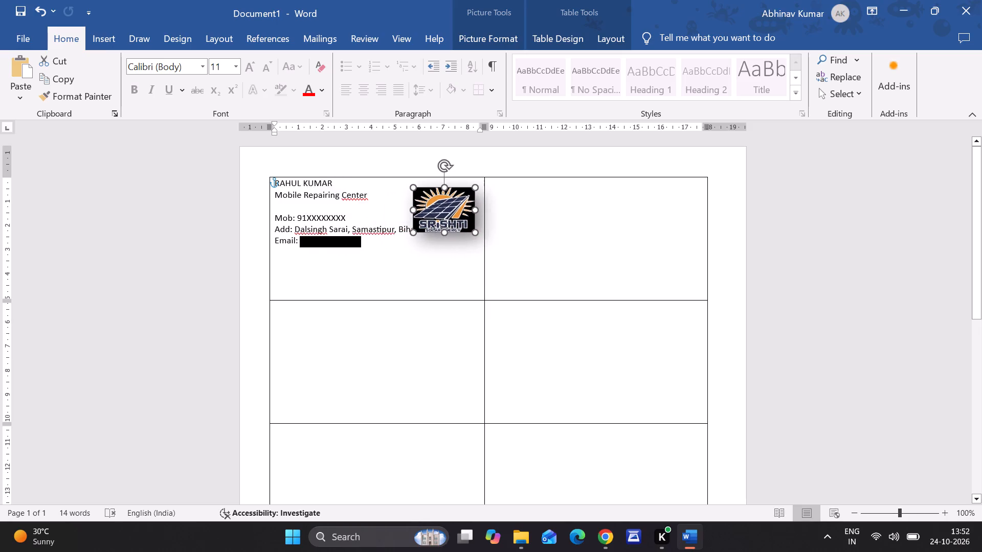
drag(455, 189, 460, 181)
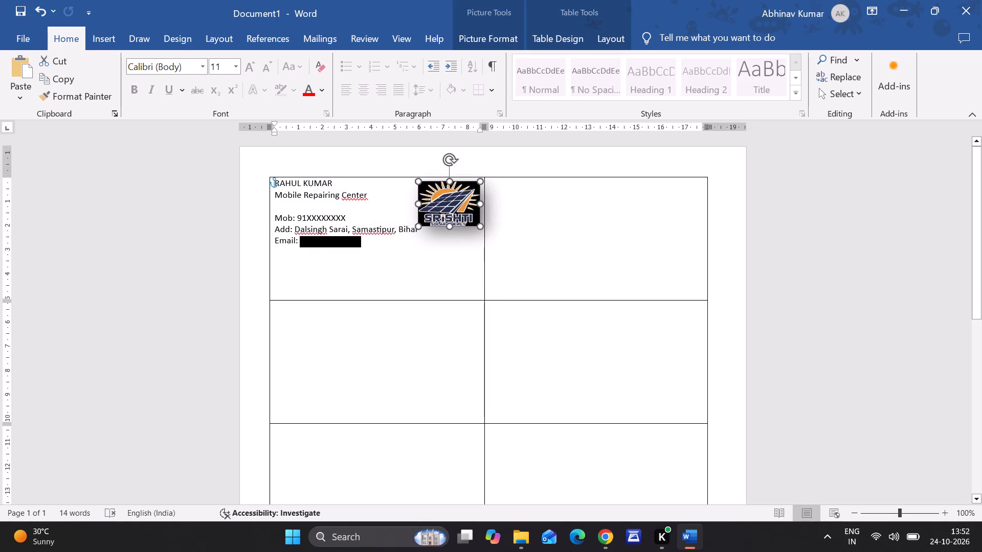
drag(460, 181, 461, 181)
click(423, 265)
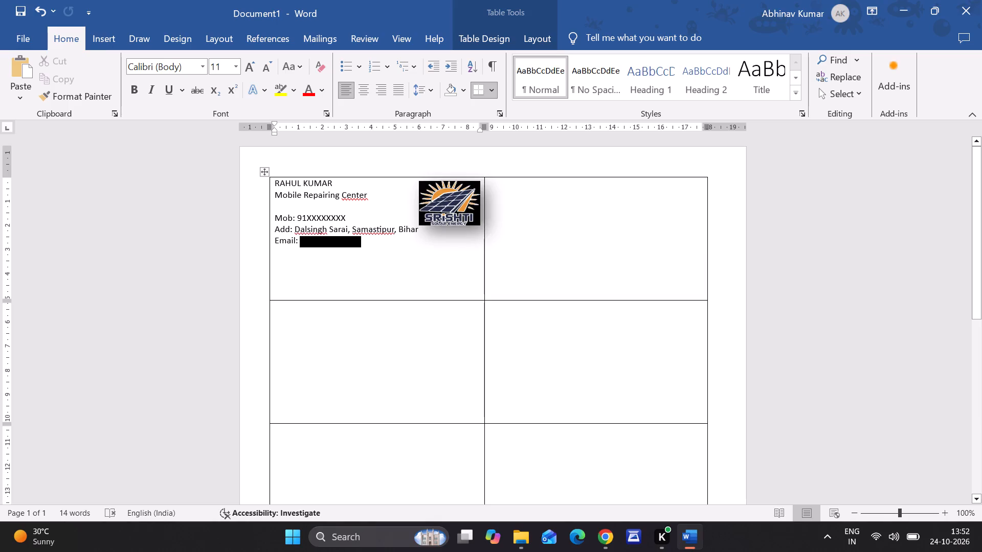
Replace the "Mobile Repairing Center" line and its paragraph break in the first cell with "DATA ENTRY OPERATOOR".
drag(276, 196, 276, 196)
drag(276, 196, 341, 200)
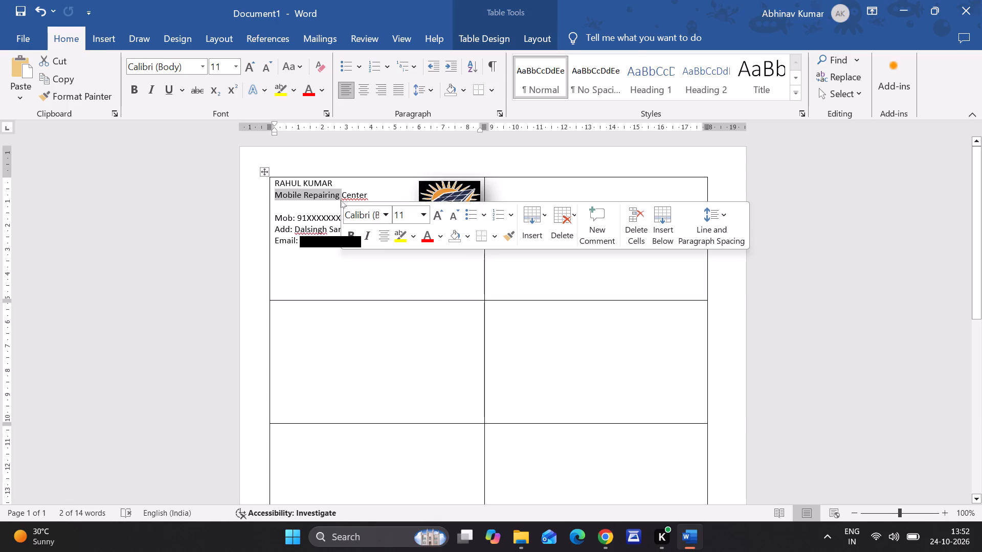
key(shift+Right)
key(shift+Right)
key(shift+Right)
key(shift+Right)
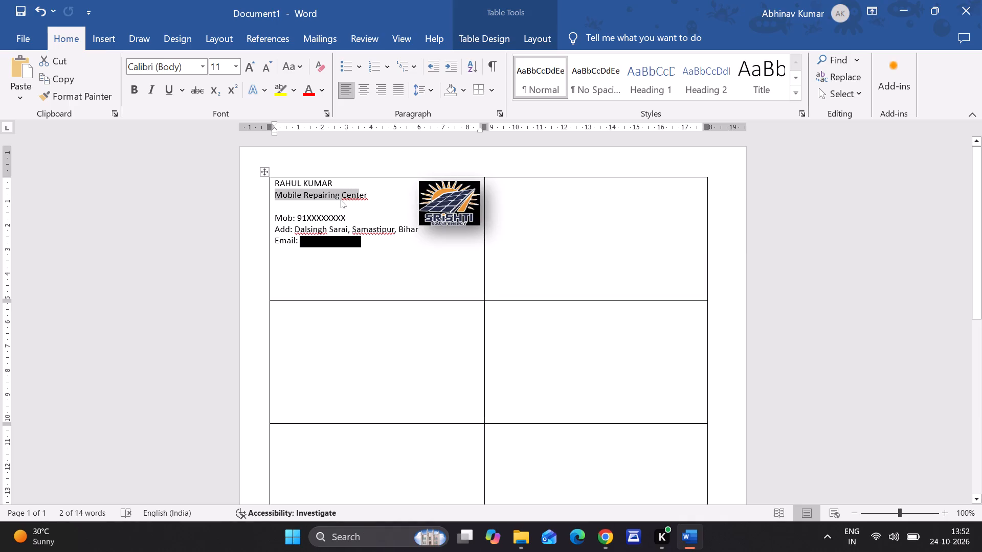
key(shift+Right)
key(shift+Right)
key(shift+Right)
key(shift+Left)
key(BackSpace)
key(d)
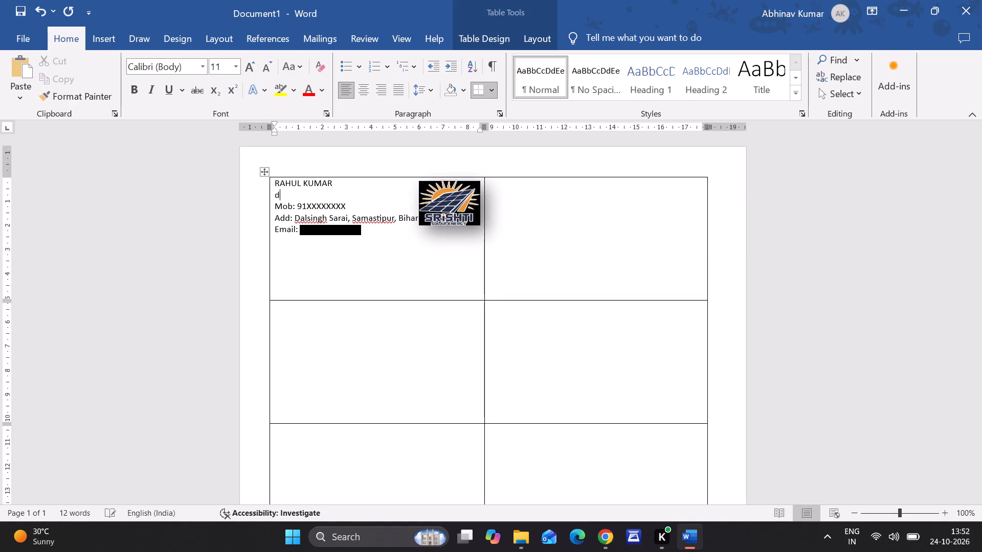
key(BackSpace)
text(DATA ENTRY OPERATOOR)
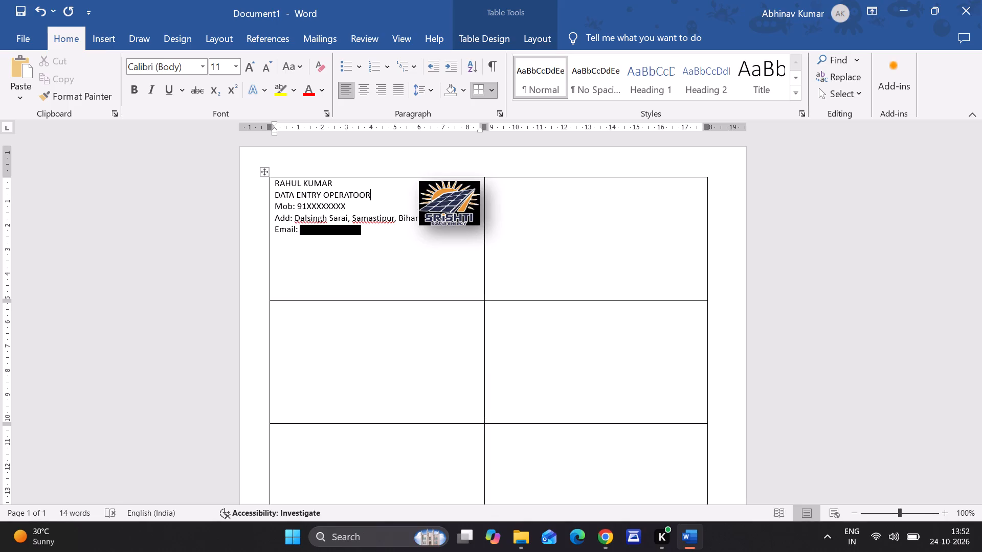
Correct the job title in the first cell to "DATA ENTRY OPERATOR" and add a blank line below it.
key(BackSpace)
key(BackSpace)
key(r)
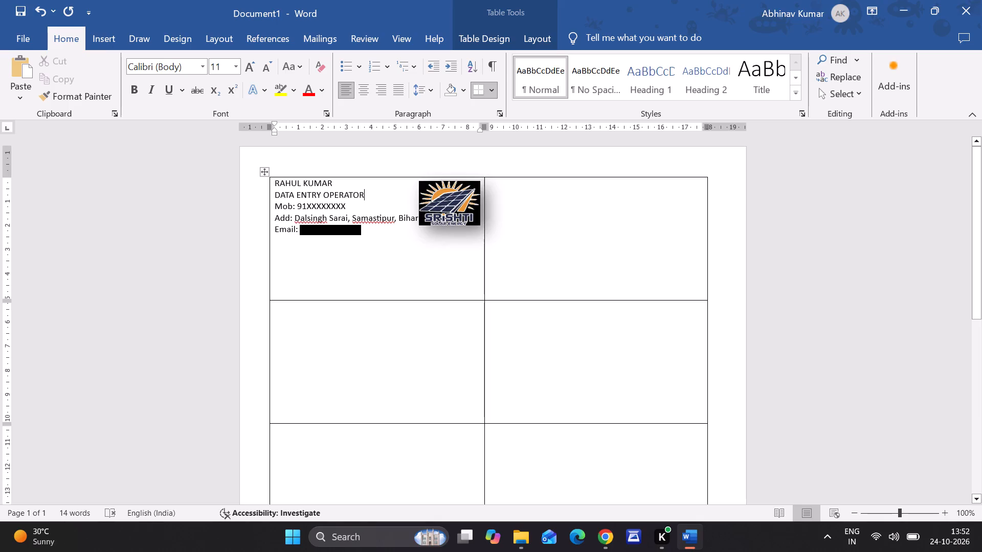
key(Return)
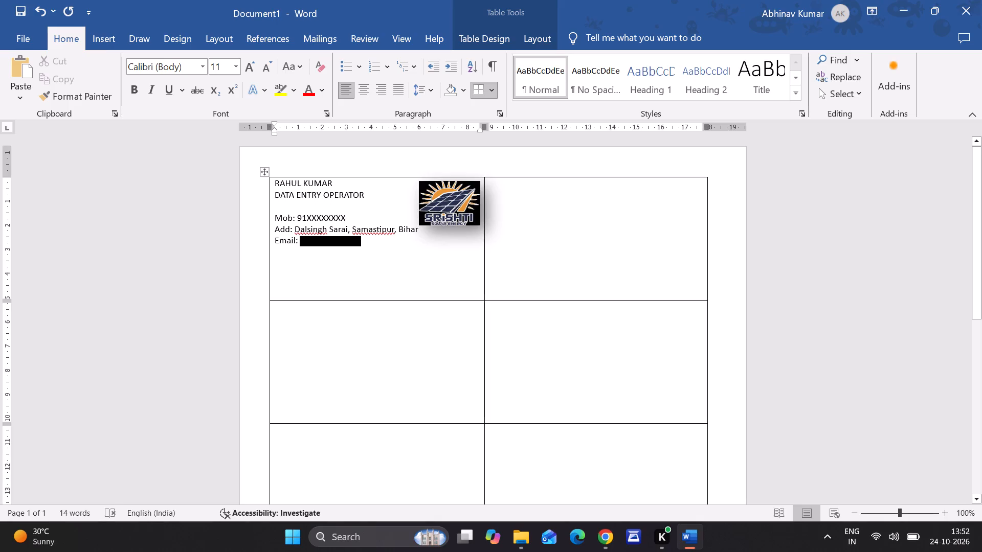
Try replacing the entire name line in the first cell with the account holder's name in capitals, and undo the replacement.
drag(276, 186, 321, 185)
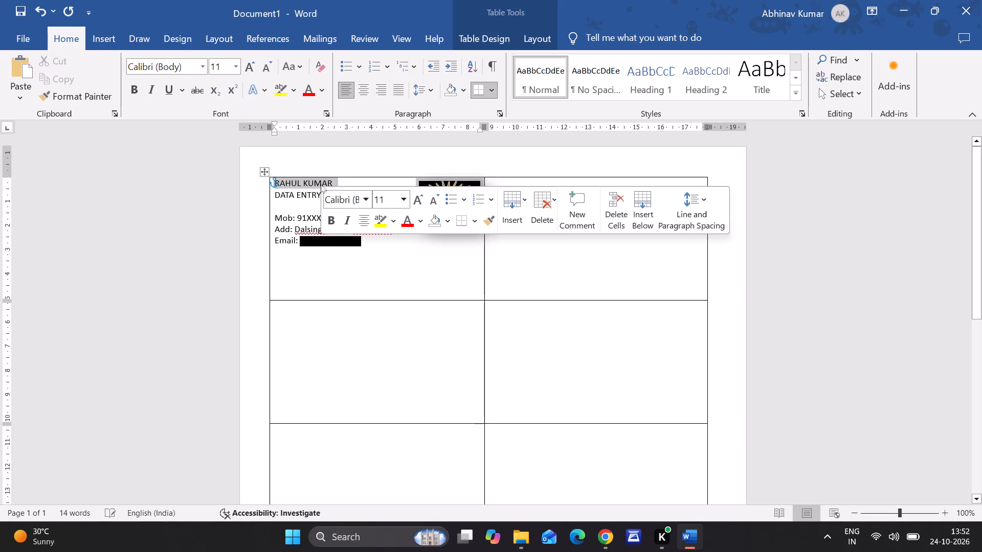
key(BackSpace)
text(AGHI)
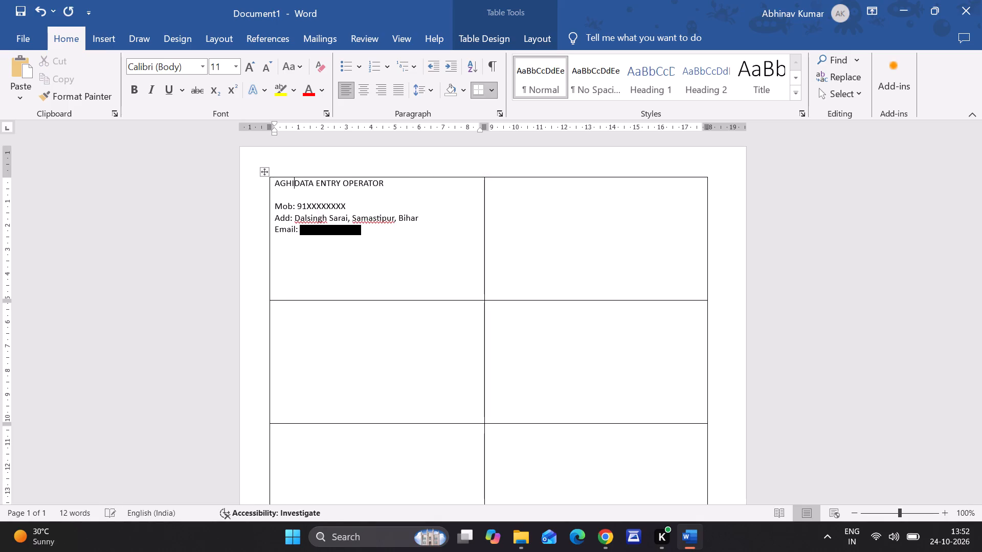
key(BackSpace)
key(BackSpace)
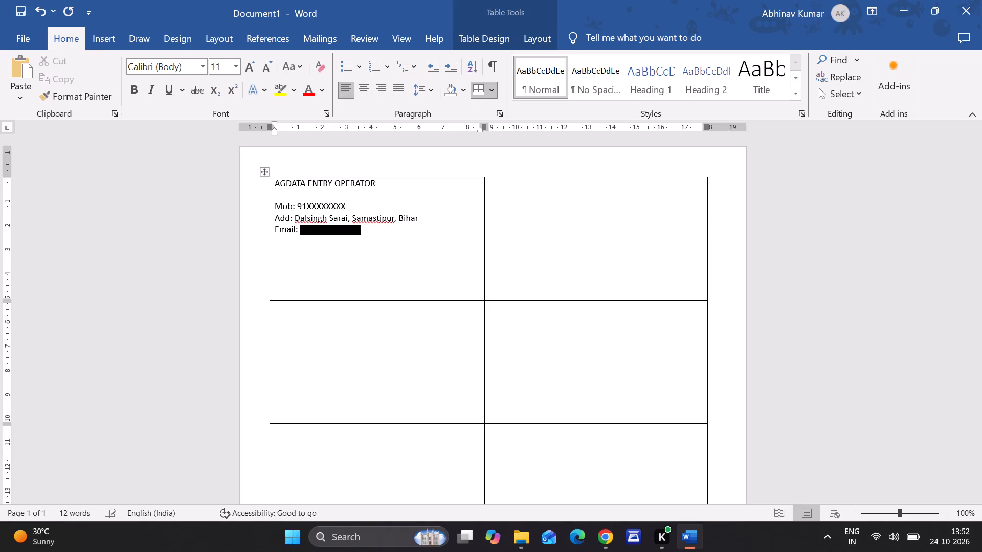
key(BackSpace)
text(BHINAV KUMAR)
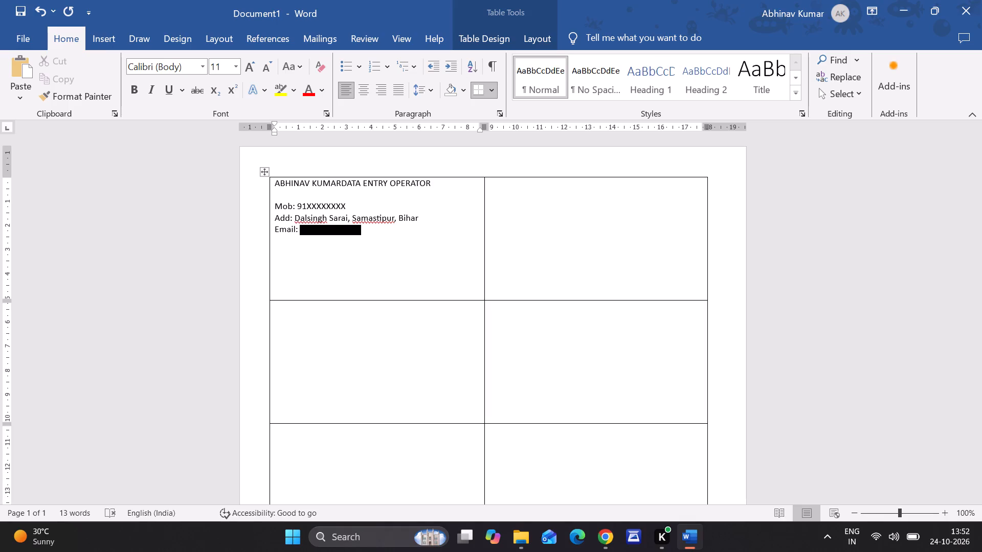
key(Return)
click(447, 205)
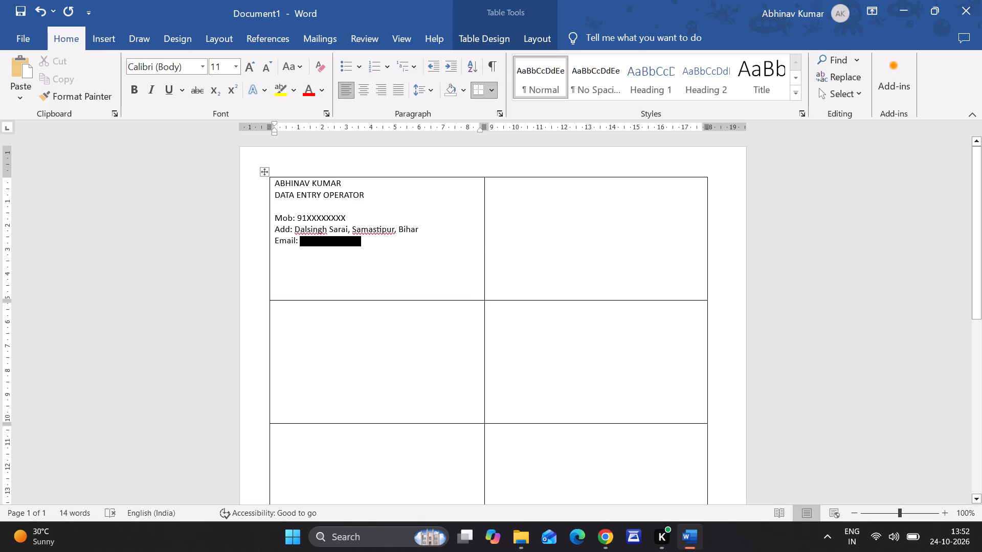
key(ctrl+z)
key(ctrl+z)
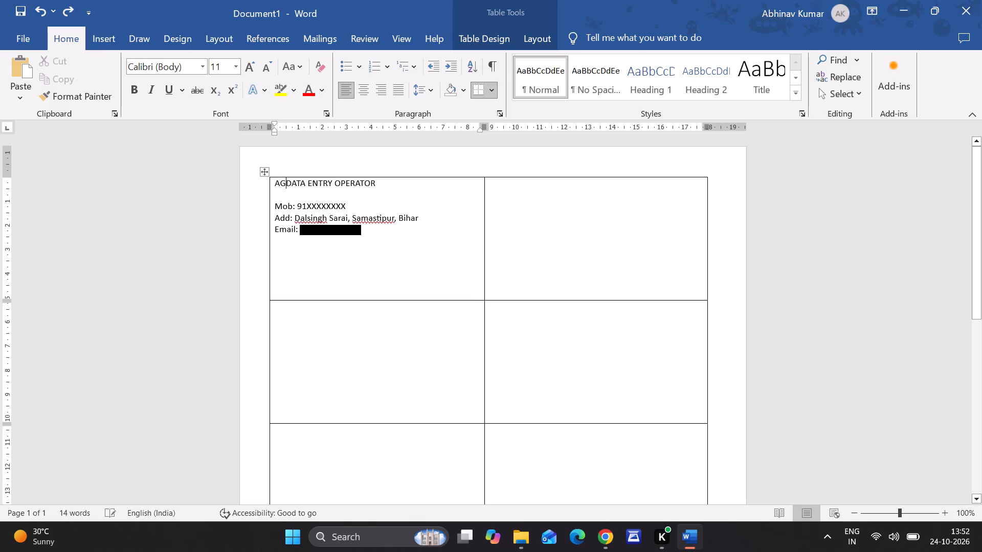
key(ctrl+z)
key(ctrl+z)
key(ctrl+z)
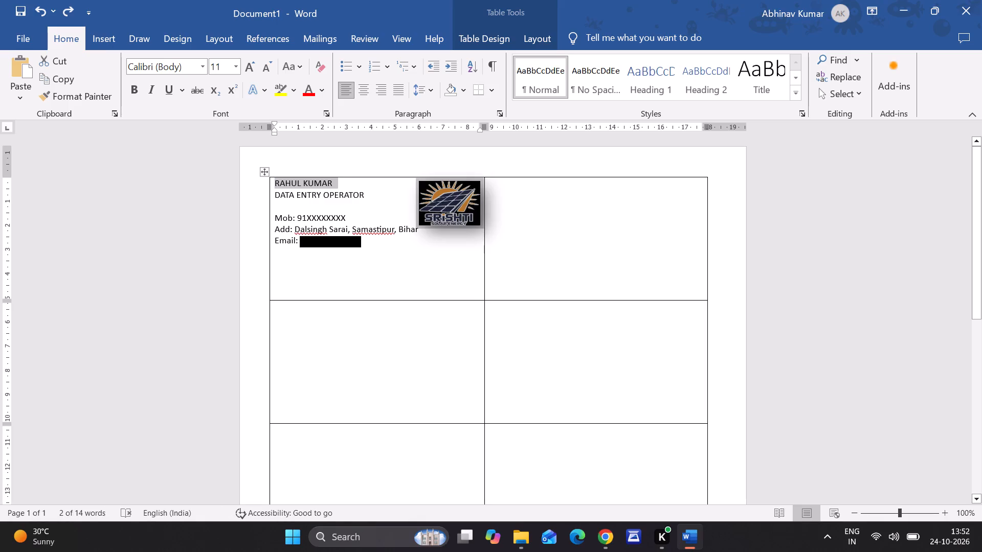
Replace only the name text on the first cell's top line with the account holder's name in capitals, keeping the line break.
click(452, 261)
scroll(416, 274, up, 5)
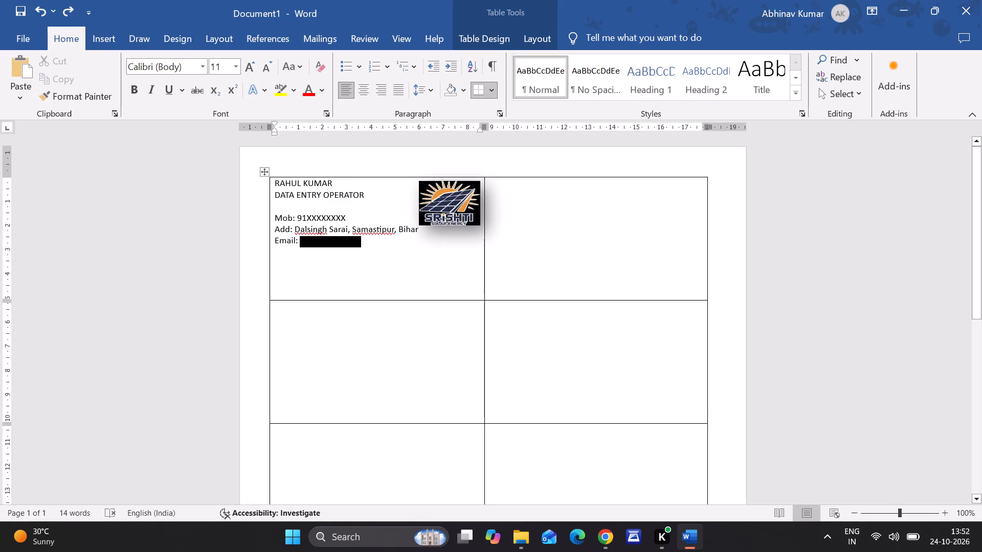
drag(276, 182, 287, 182)
drag(287, 182, 306, 182)
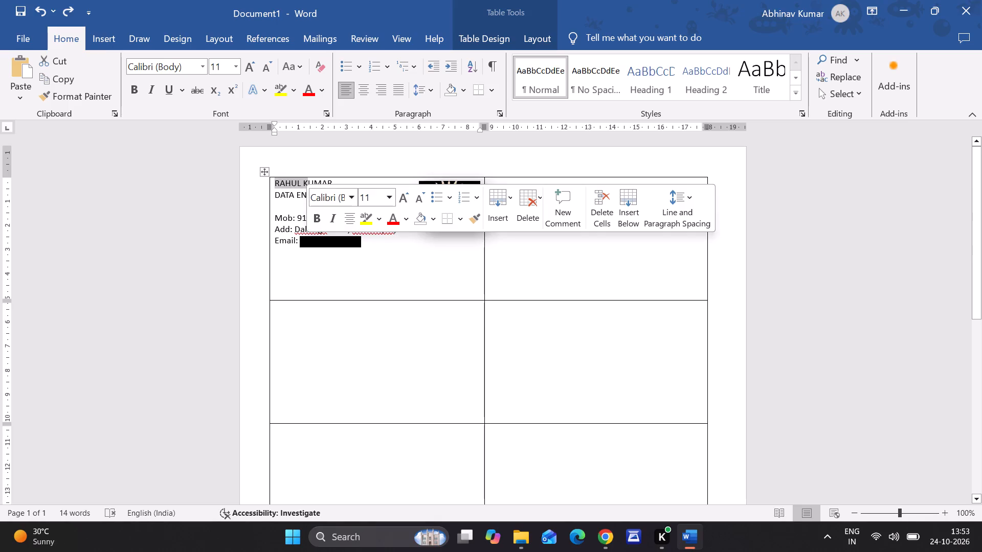
click(347, 173)
click(344, 185)
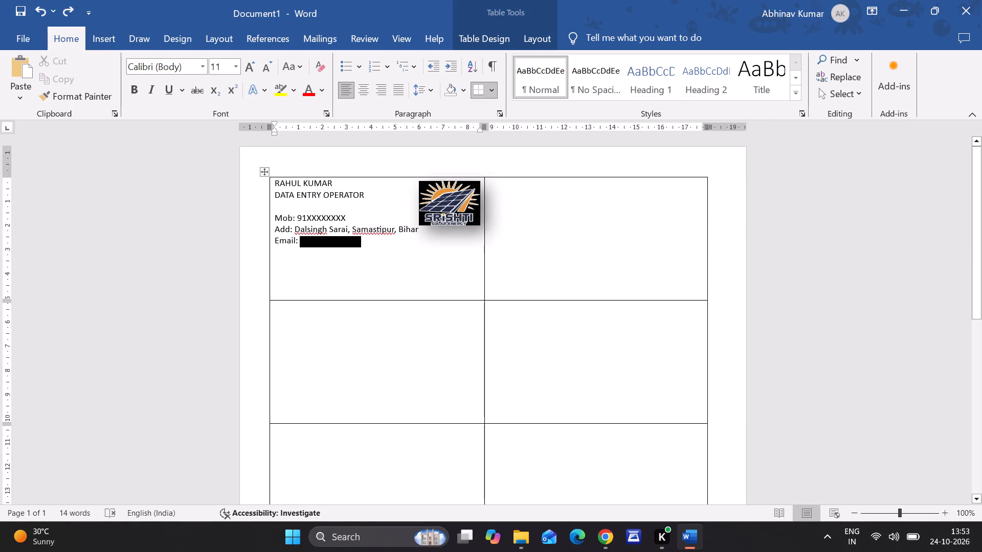
key(BackSpace)
key(BackSpace)
key(BackSpace)
key(BackSpace)
key(BackSpace)
key(BackSpace)
key(BackSpace)
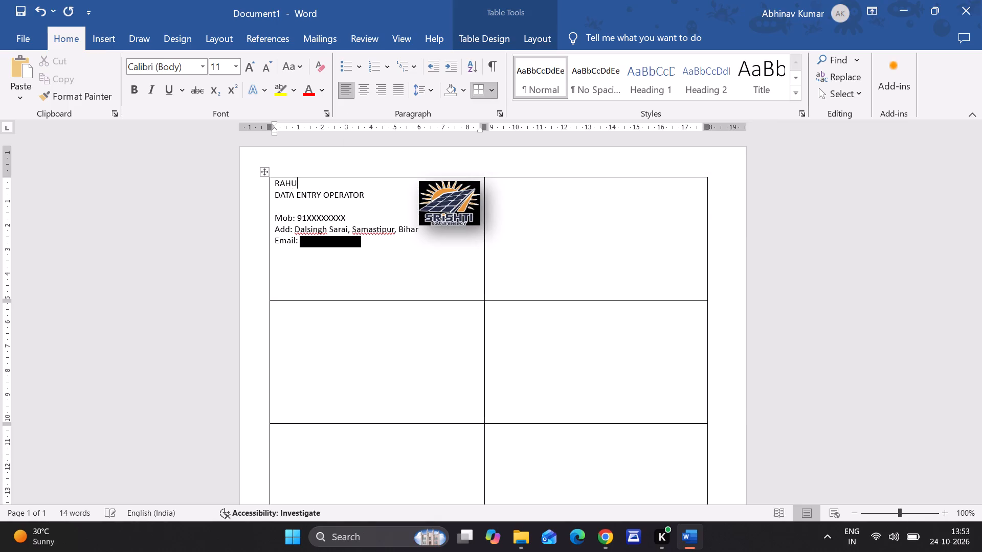
key(BackSpace)
key(BackSpace)
key(BackSpace)
key(BackSpace)
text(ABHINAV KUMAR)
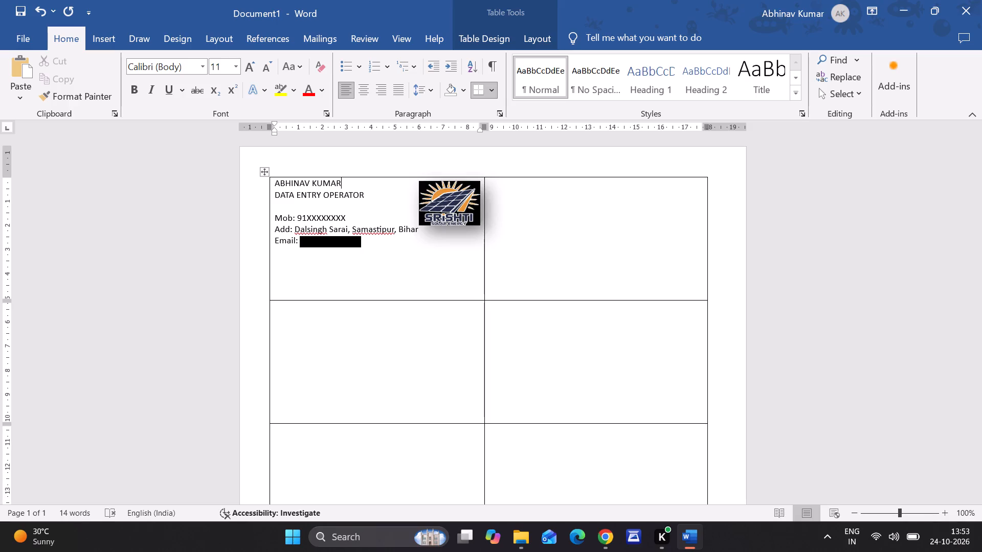
click(375, 274)
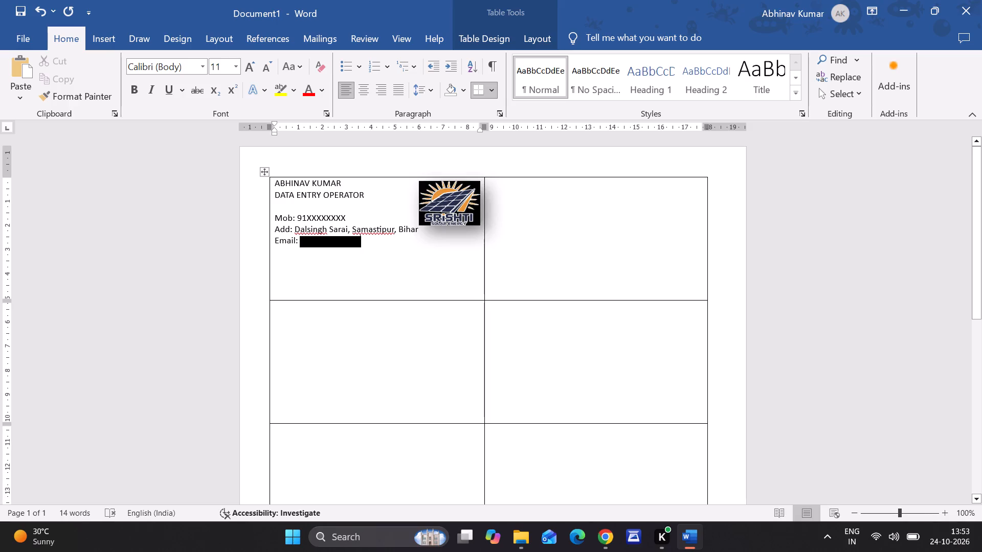
Start erasing the mobile number from the end of the "Mob:" line in the first cell.
click(352, 213)
key(BackSpace)
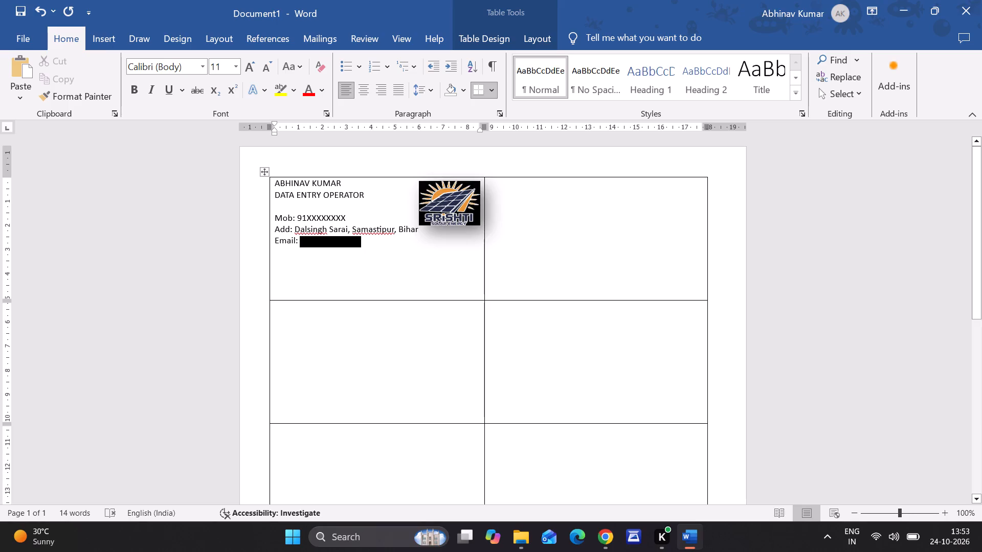
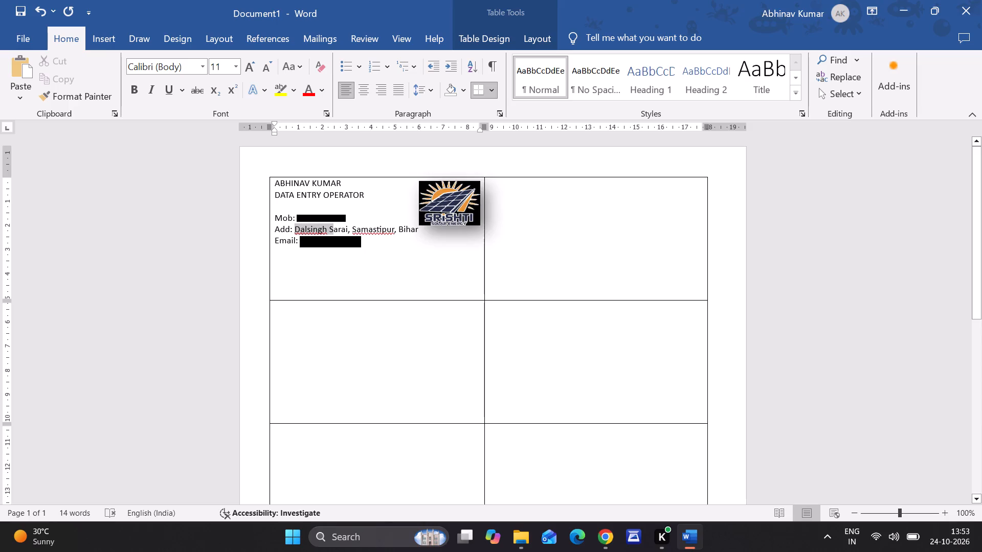
Replace the address text after "Add:" in the first cell with the cardholder's new address in capitals, keeping the label.
drag(333, 228, 410, 234)
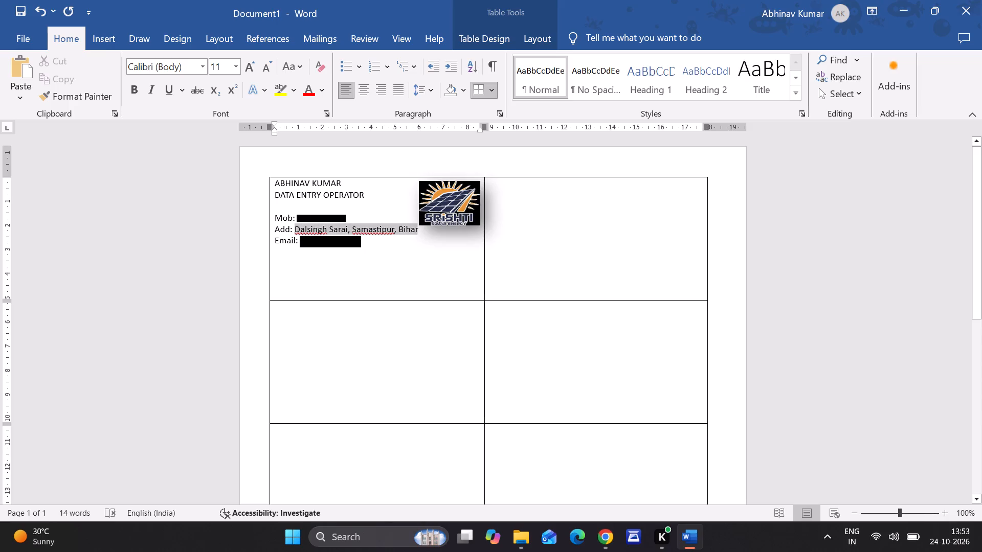
drag(410, 234, 410, 234)
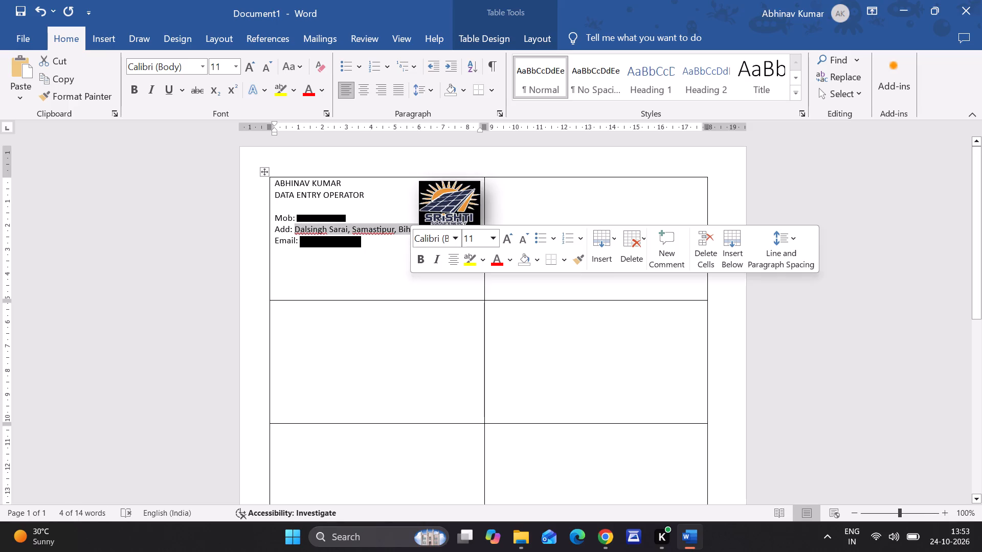
key(BackSpace)
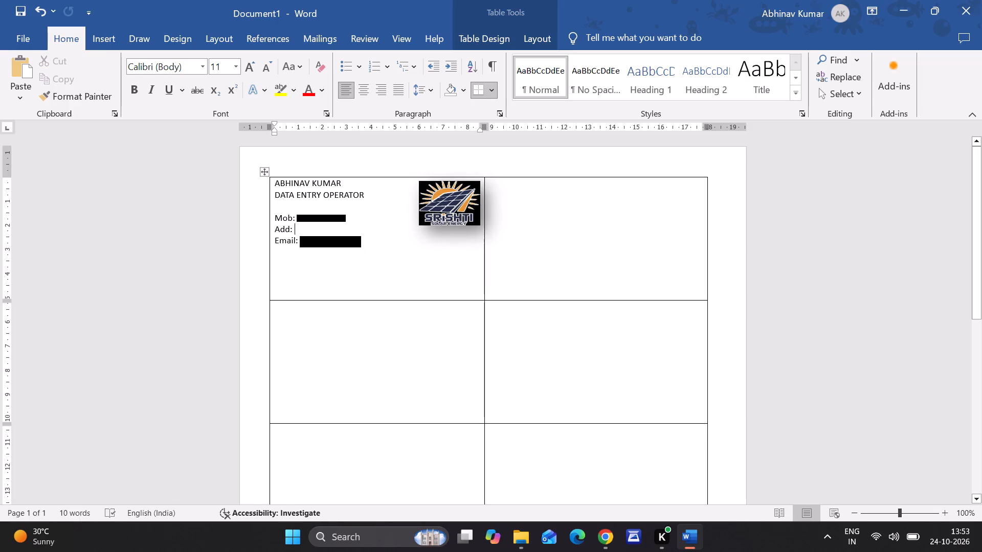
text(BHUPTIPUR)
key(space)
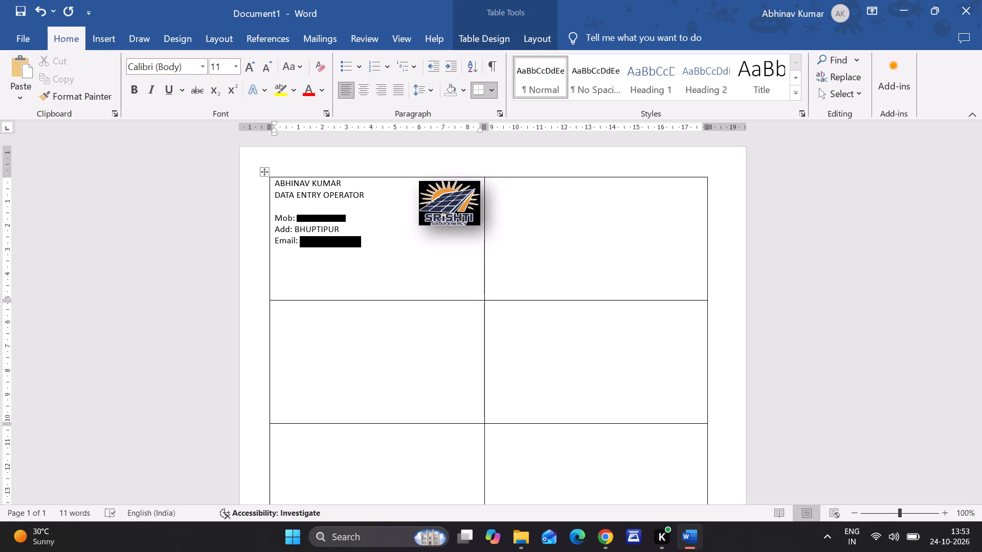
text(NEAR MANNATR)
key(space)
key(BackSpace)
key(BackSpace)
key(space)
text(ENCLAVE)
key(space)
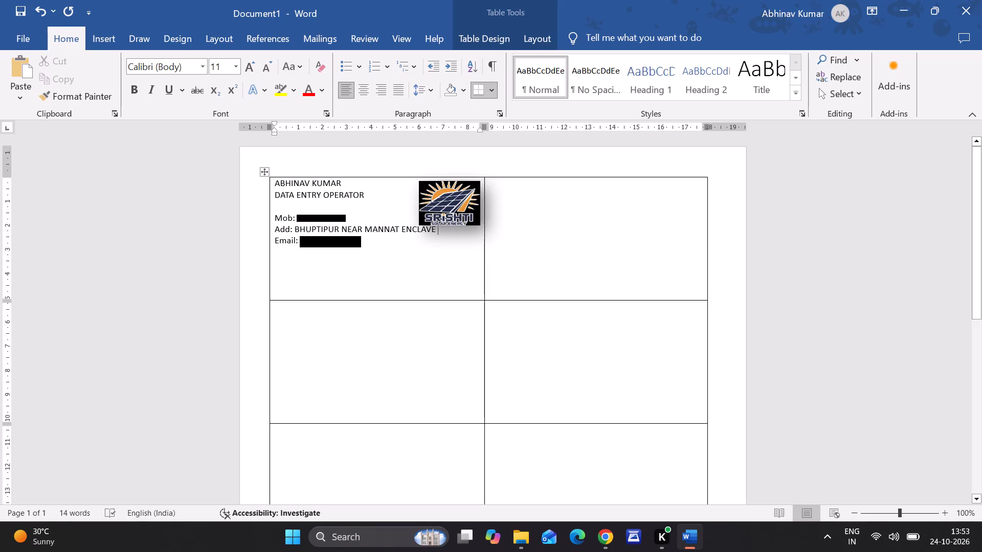
Insert another blank line above the "Mob:" line in the first cell to move the contact details down.
click(277, 213)
key(Return)
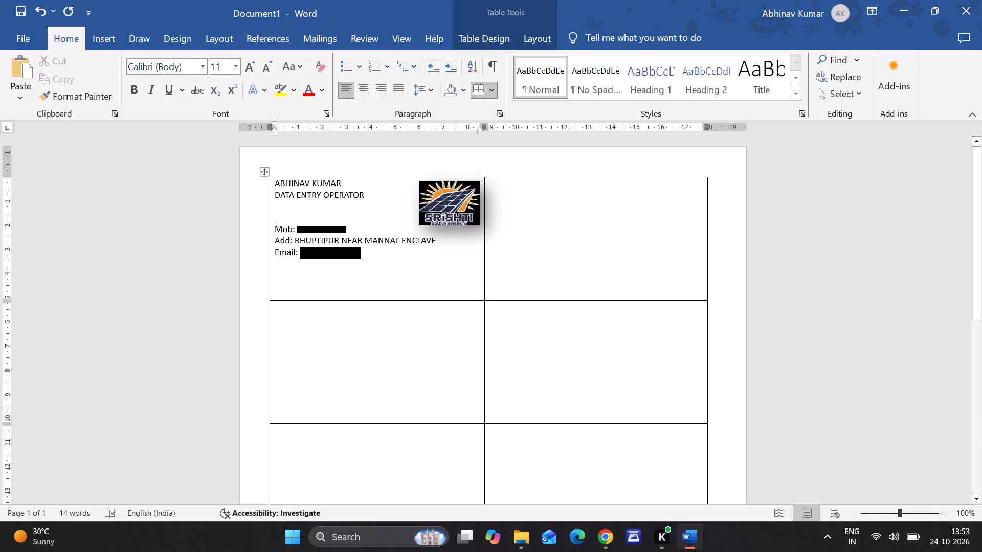
Remove the e-mail address after "Email:" in the first cell and start entering the new e-mail address in capitals.
drag(301, 255, 350, 261)
key(BackSpace)
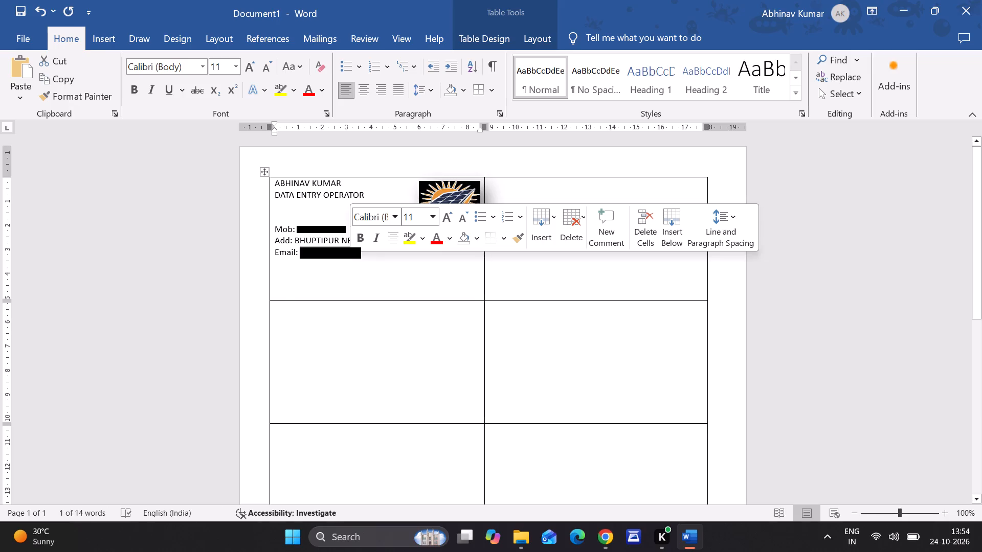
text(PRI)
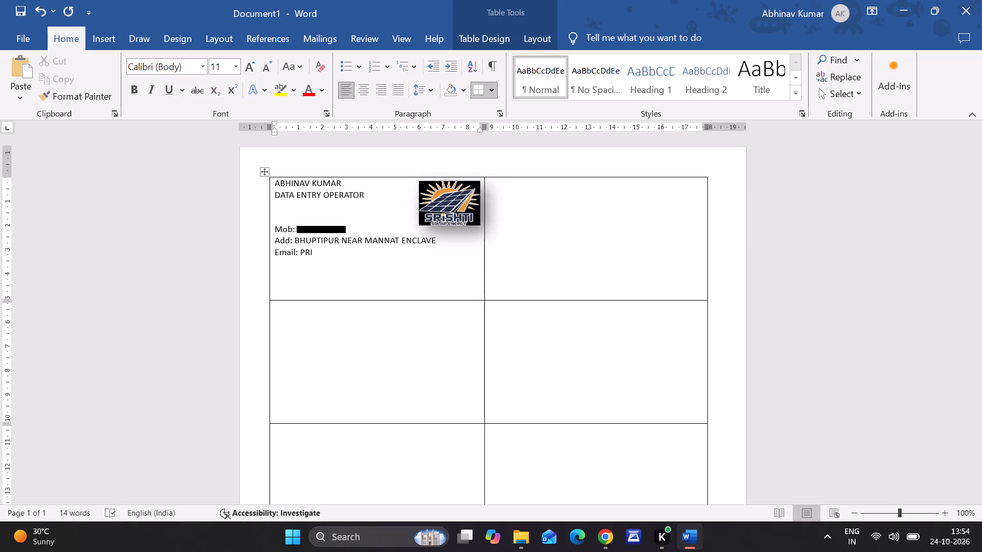
Erase the partly entered capital letters after "Email:" in the first cell, keeping the label.
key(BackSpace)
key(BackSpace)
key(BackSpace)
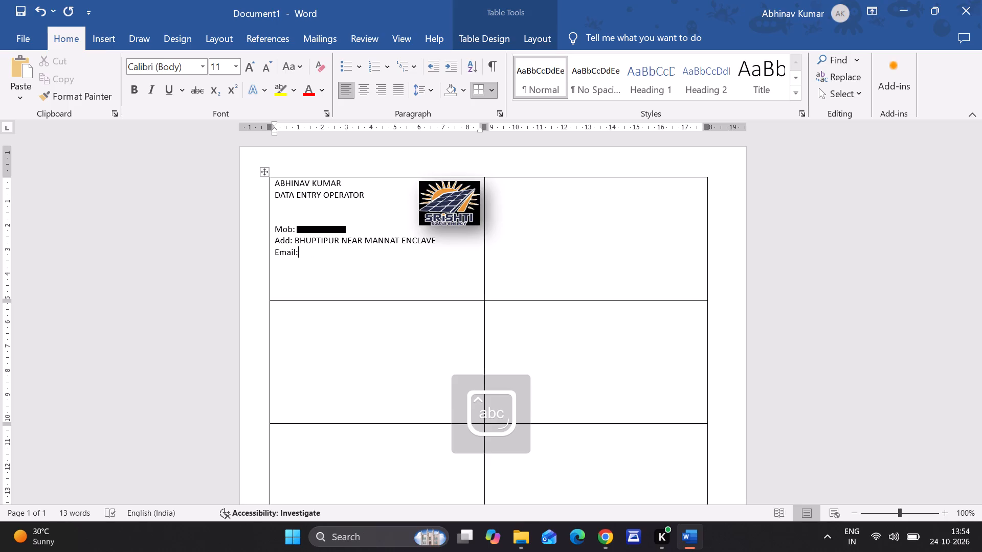
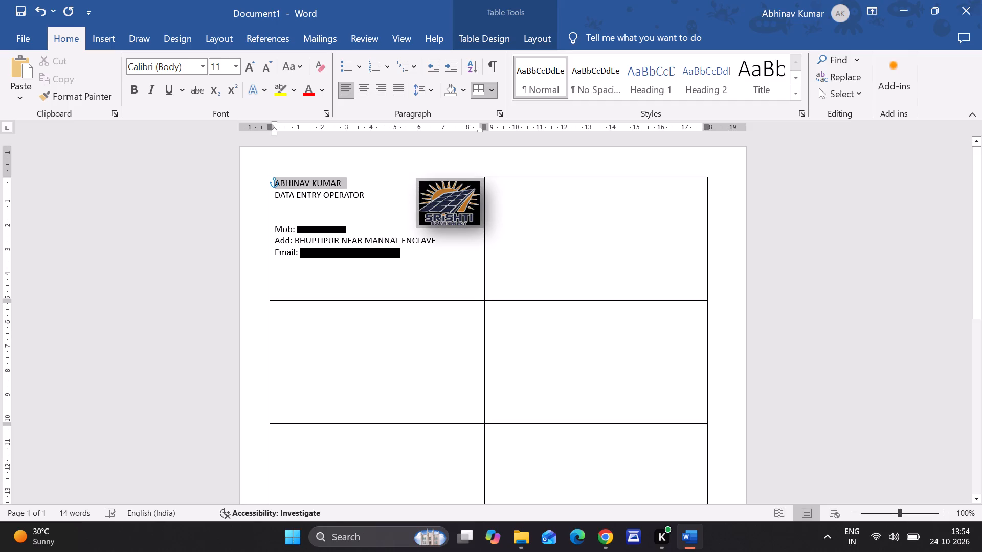
Increase the font size of the cardholder's name in the first cell to 16 pt.
drag(334, 181, 334, 181)
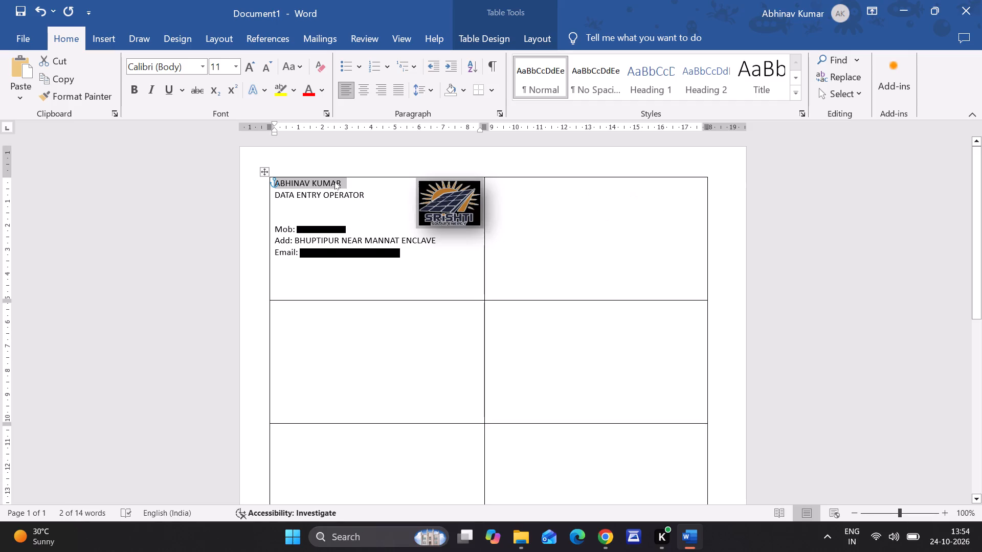
key(ctrl+shift+period)
key(ctrl+shift+period)
key(ctrl+shift+period)
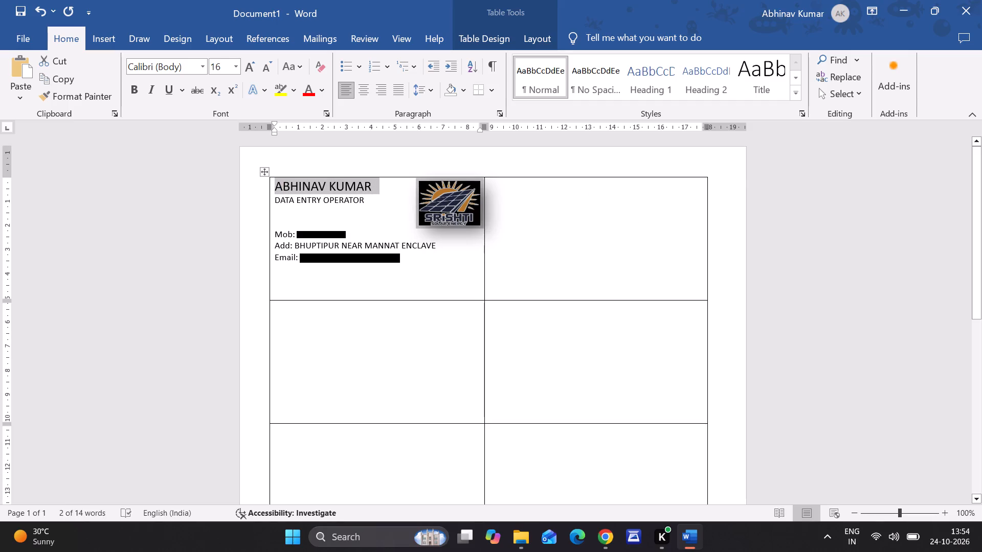
click(353, 217)
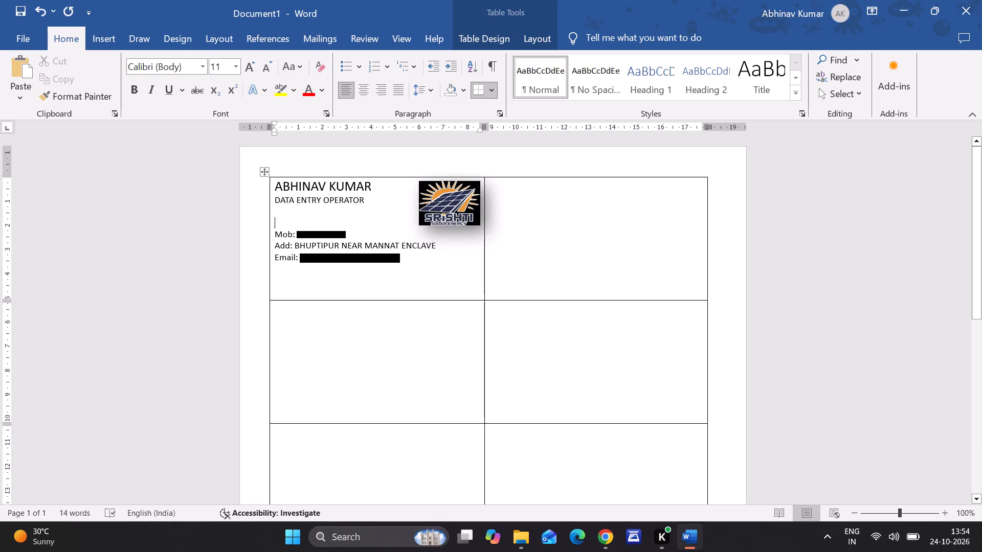
Select the three contact lines, from "Mob:" through "Email:", in the first cell.
drag(277, 235, 390, 262)
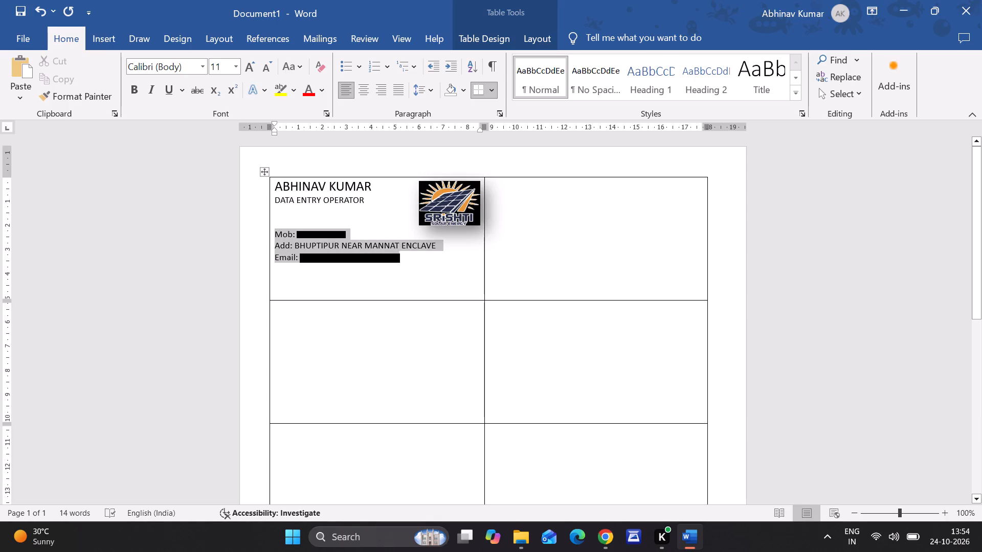
Increase the font size of the mobile, address and email lines in the first cell to 12.
key(ctrl+shift+period)
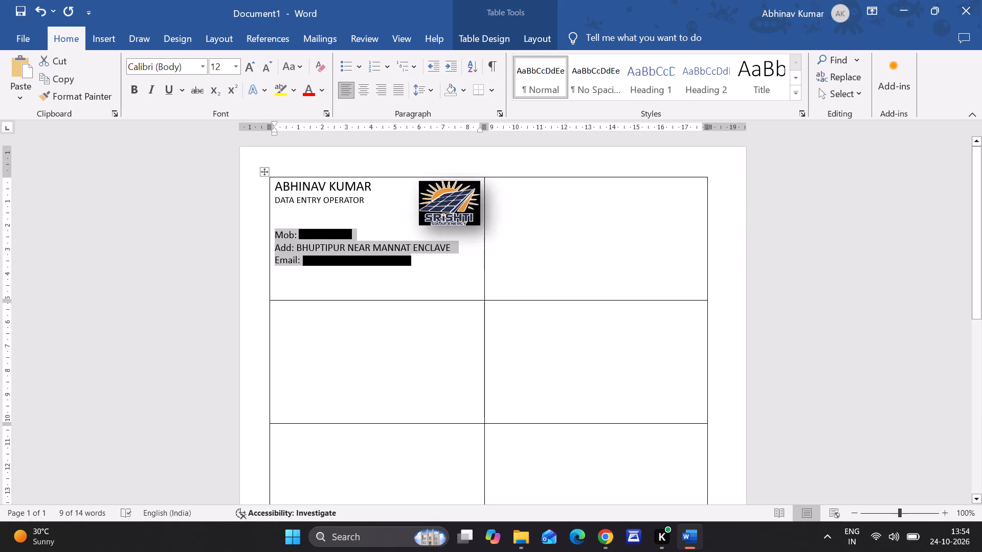
click(380, 209)
Select the cardholder's name on the top line of the first cell for formatting.
drag(277, 185, 281, 185)
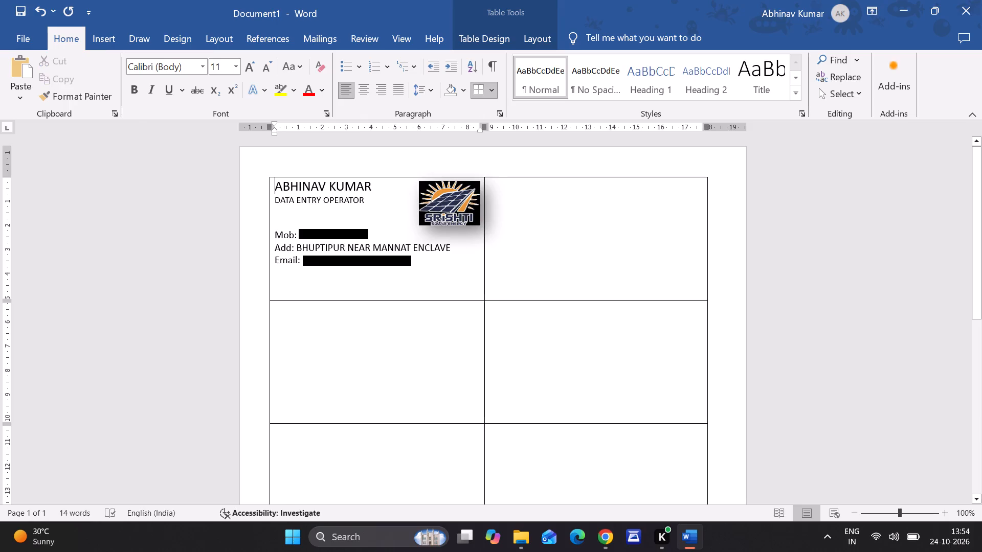
drag(281, 185, 356, 187)
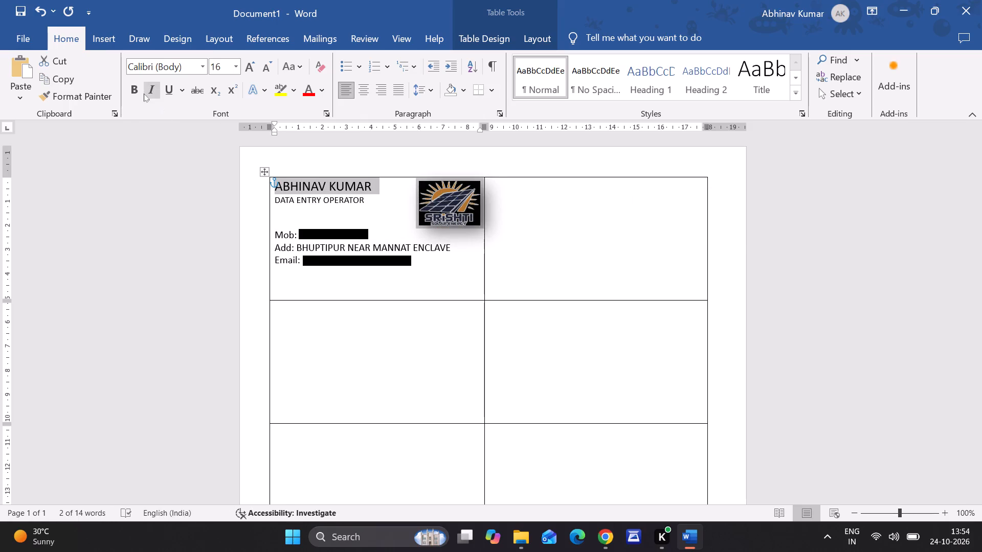
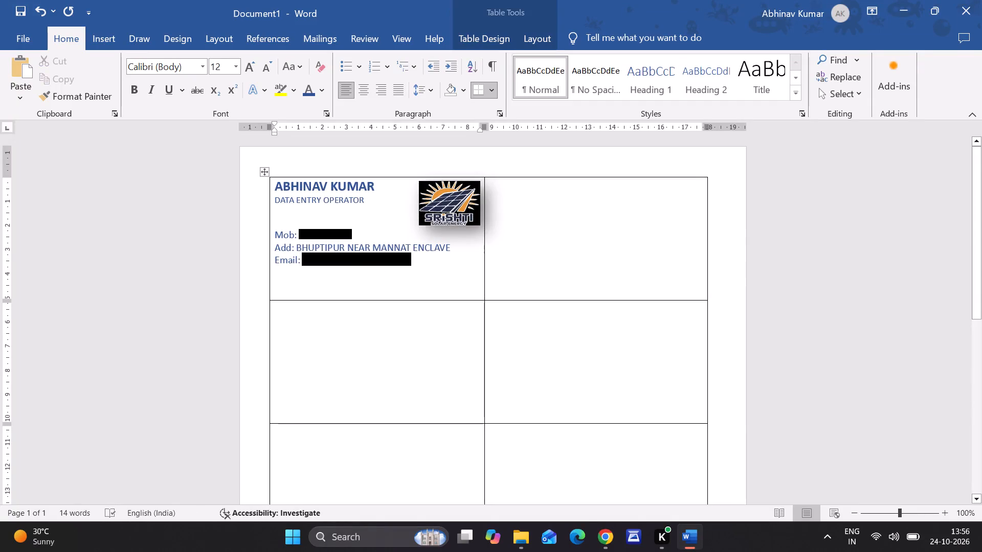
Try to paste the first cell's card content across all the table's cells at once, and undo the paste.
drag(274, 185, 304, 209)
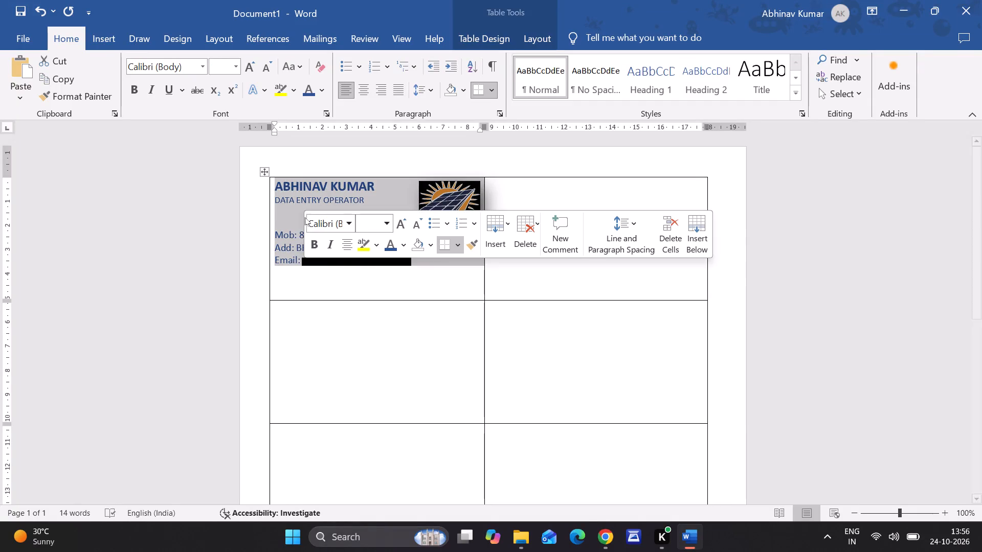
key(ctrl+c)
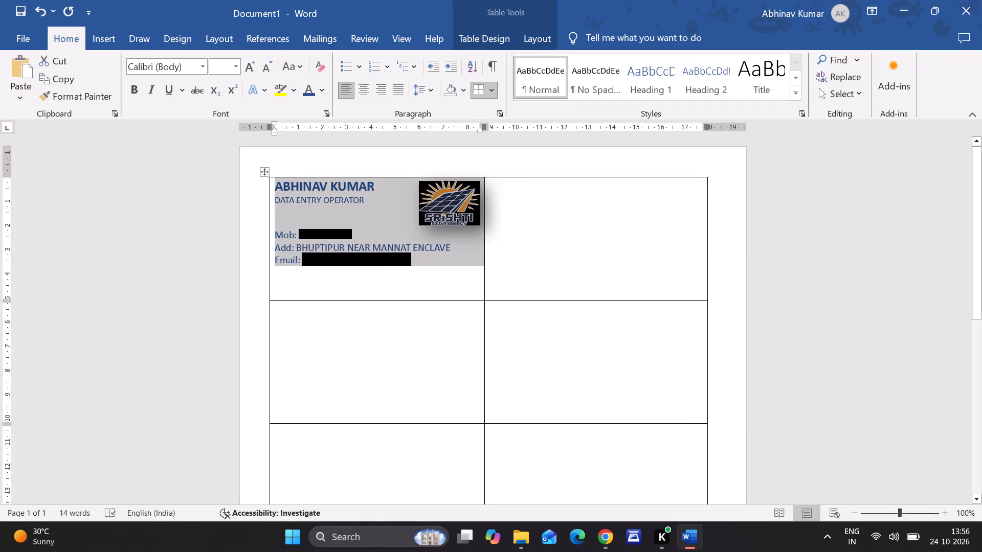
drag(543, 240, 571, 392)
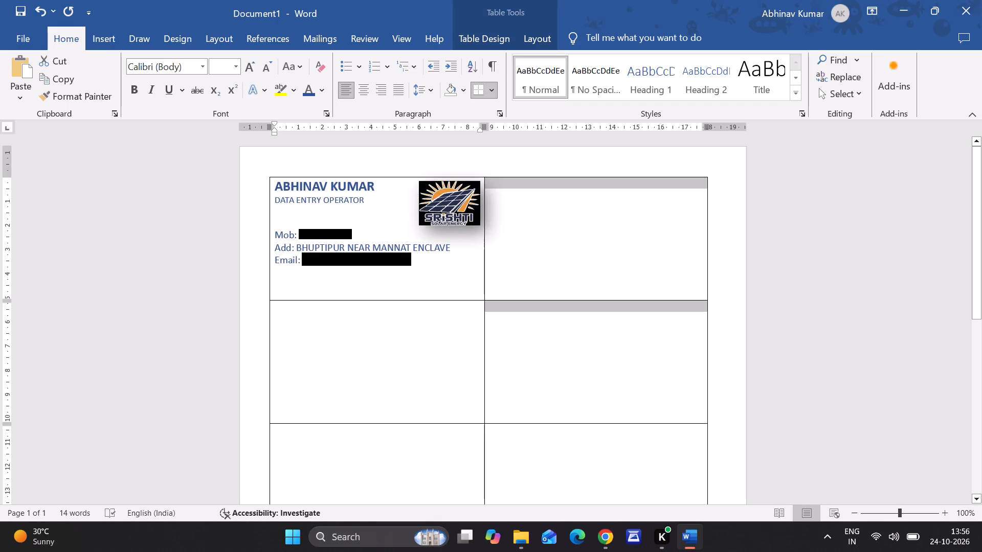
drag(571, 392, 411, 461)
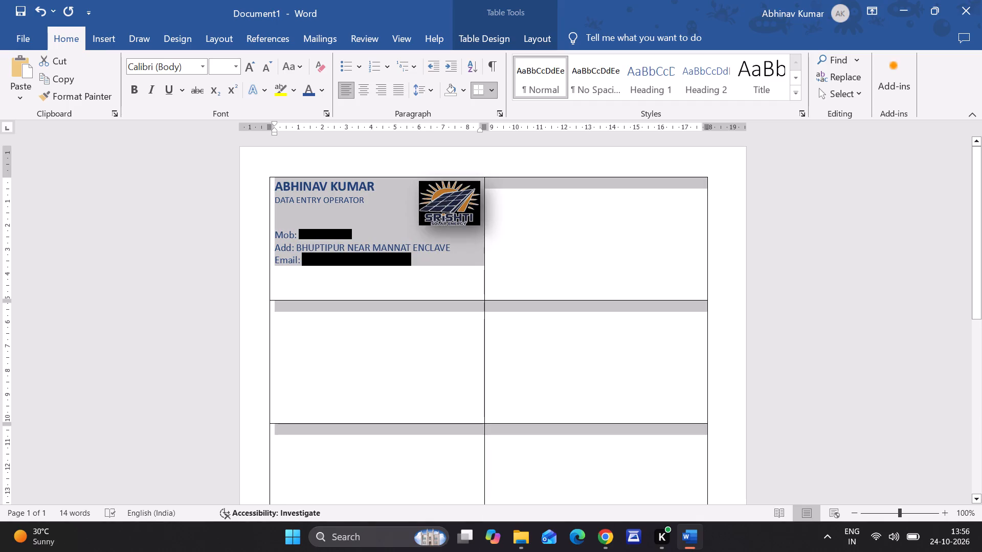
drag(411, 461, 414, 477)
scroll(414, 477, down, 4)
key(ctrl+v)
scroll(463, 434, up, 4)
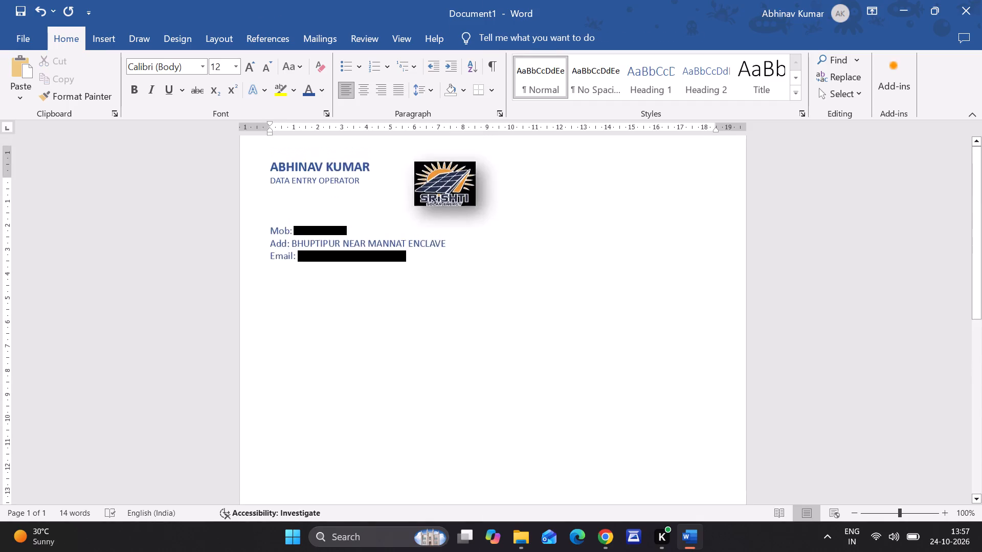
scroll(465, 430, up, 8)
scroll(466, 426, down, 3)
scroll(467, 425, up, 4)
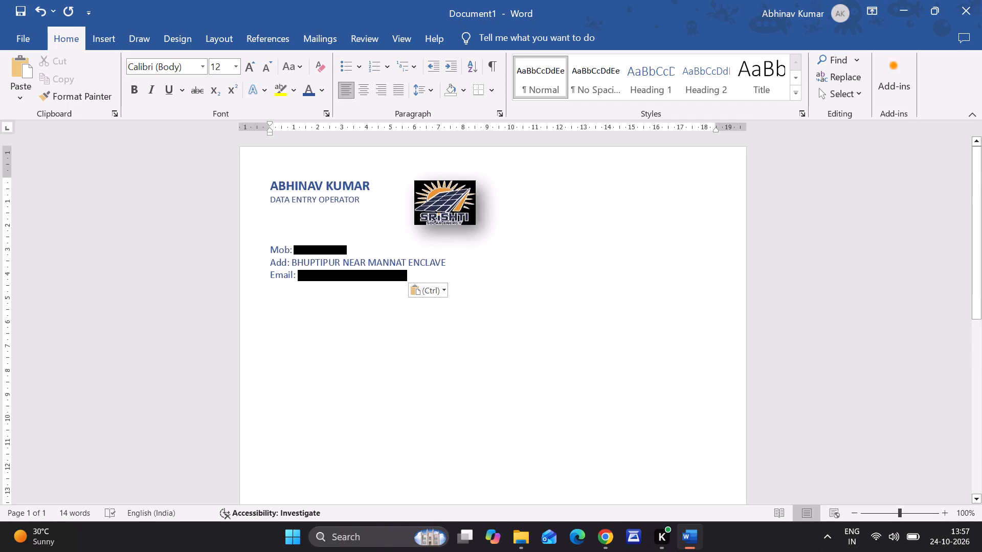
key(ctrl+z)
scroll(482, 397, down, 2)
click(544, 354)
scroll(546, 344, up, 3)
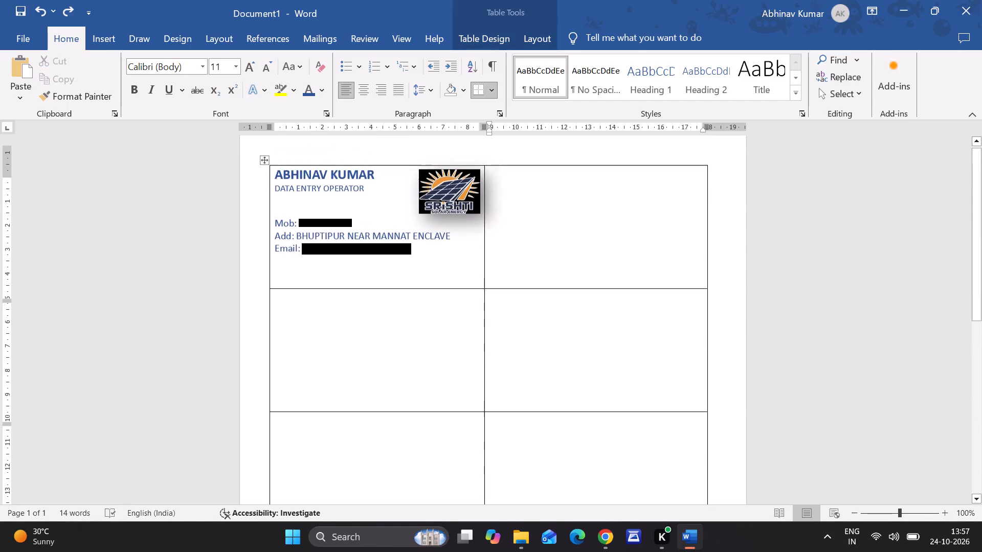
Copy the first card's complete text and logo into the second cell of row one and both cells of row two.
drag(277, 181, 371, 198)
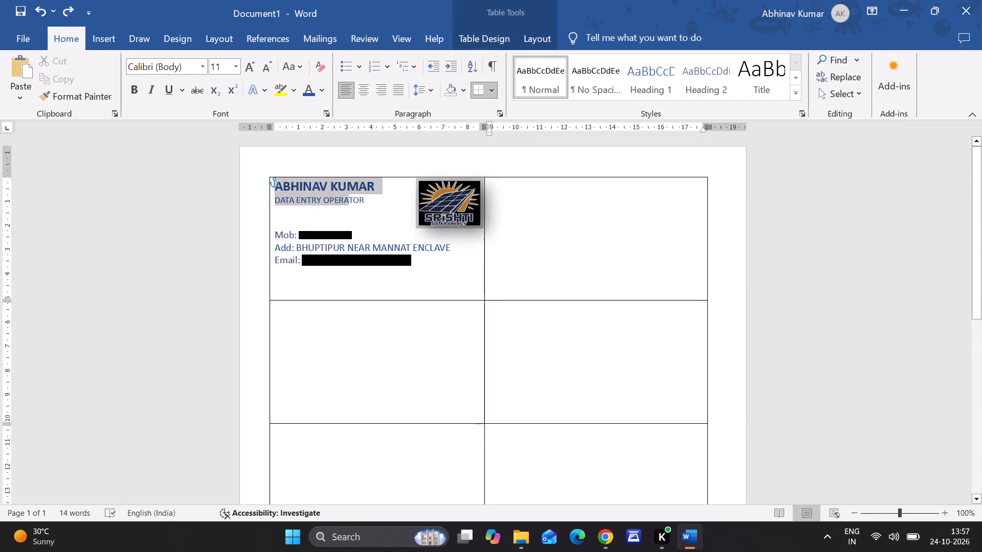
drag(371, 198, 427, 258)
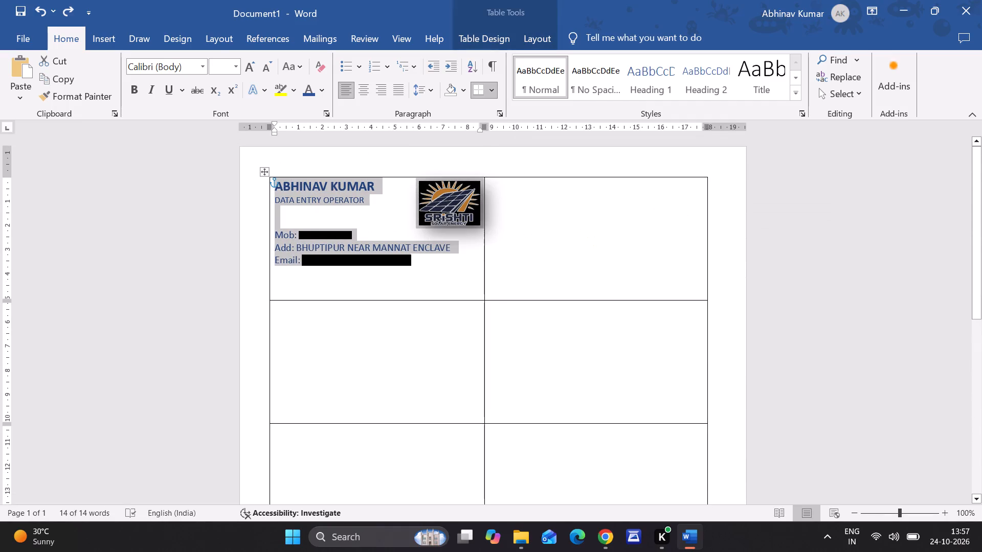
key(ctrl+c)
click(519, 263)
key(ctrl+v)
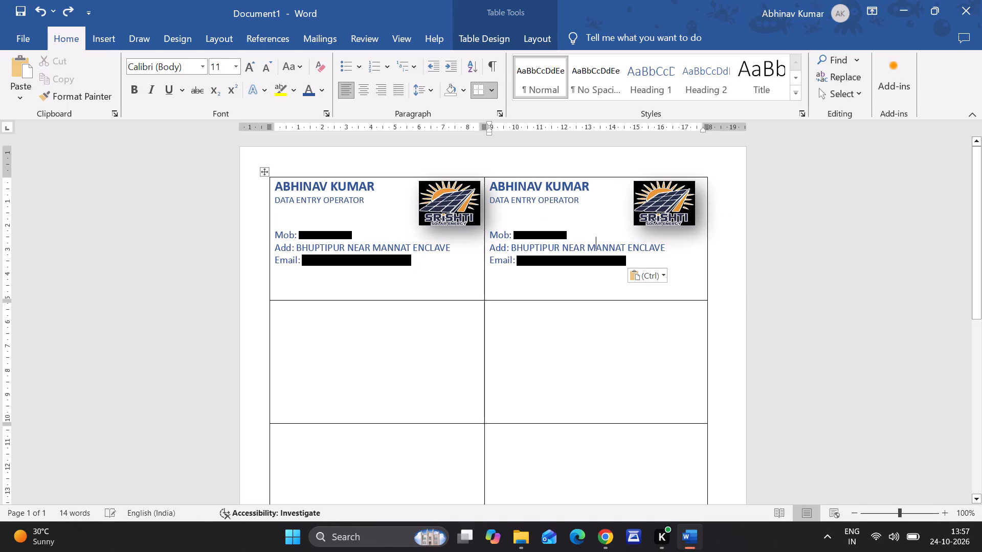
click(404, 327)
key(ctrl+v)
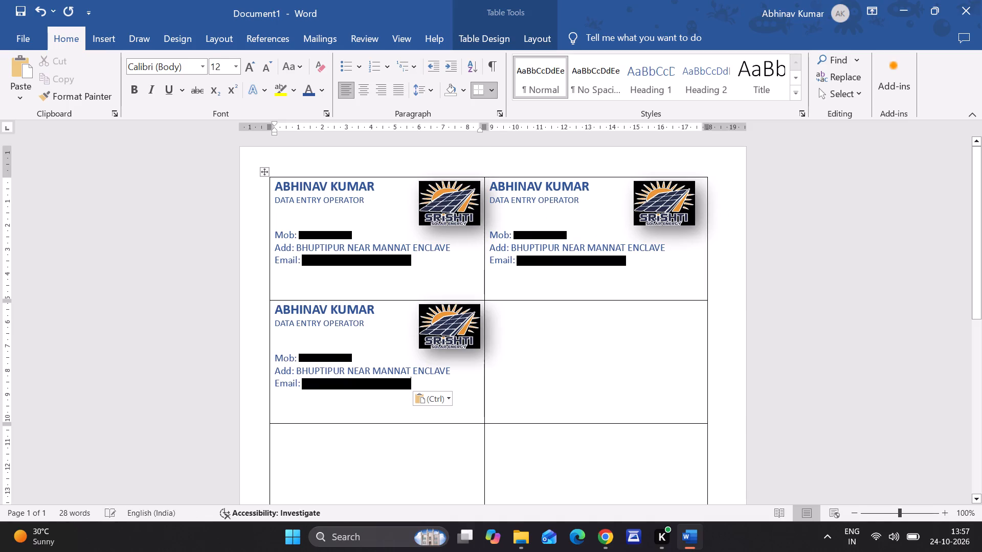
click(543, 356)
key(ctrl+v)
Paste the copied card text and logo into both cells of the third, fourth and fifth table rows.
scroll(548, 372, down, 3)
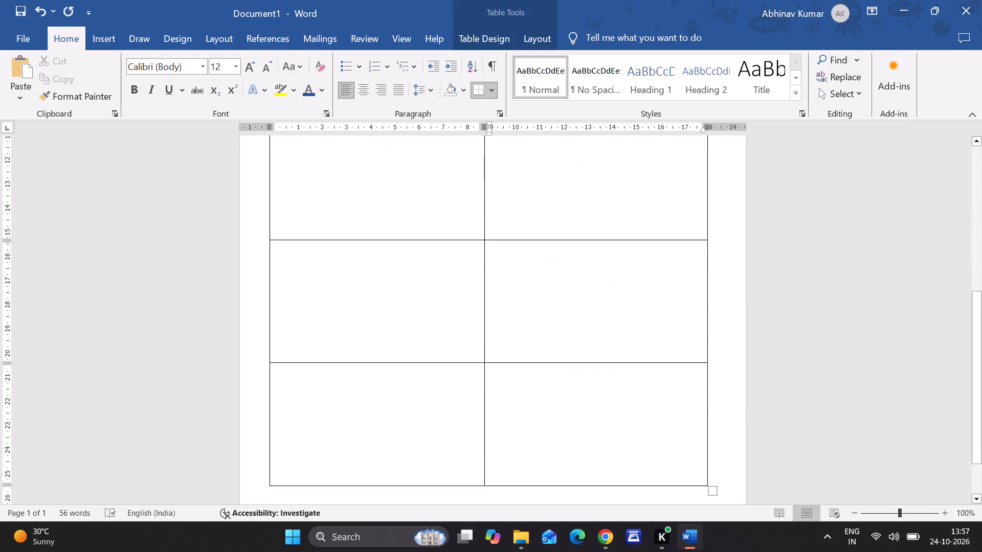
click(423, 212)
key(ctrl+v)
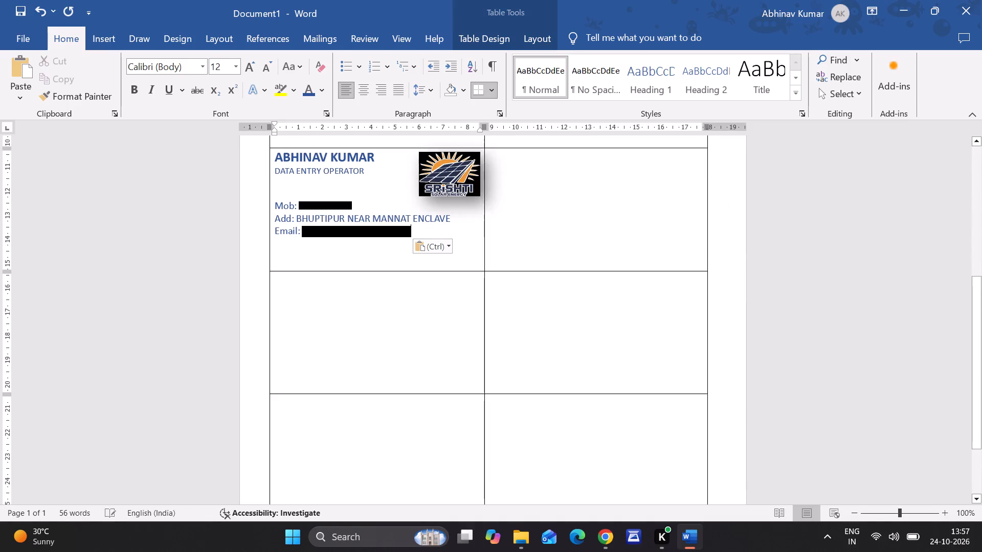
click(575, 201)
key(ctrl+v)
click(385, 303)
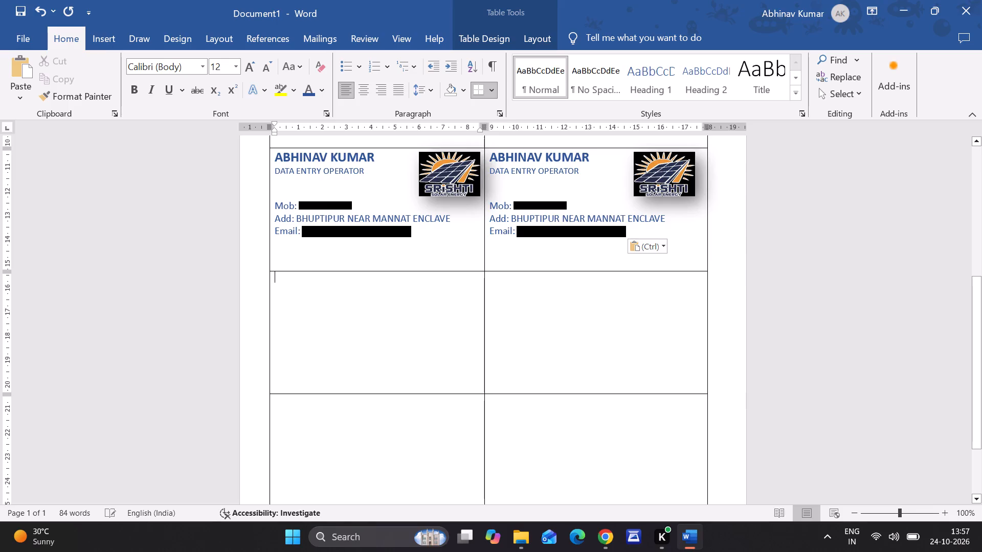
key(ctrl+v)
click(574, 337)
key(ctrl+v)
click(412, 425)
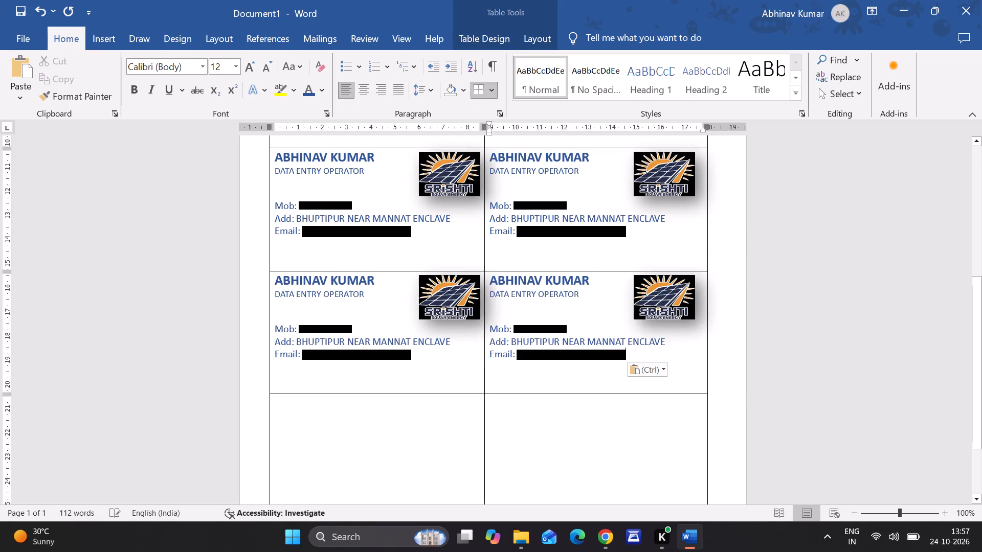
key(ctrl+v)
click(575, 443)
key(ctrl+v)
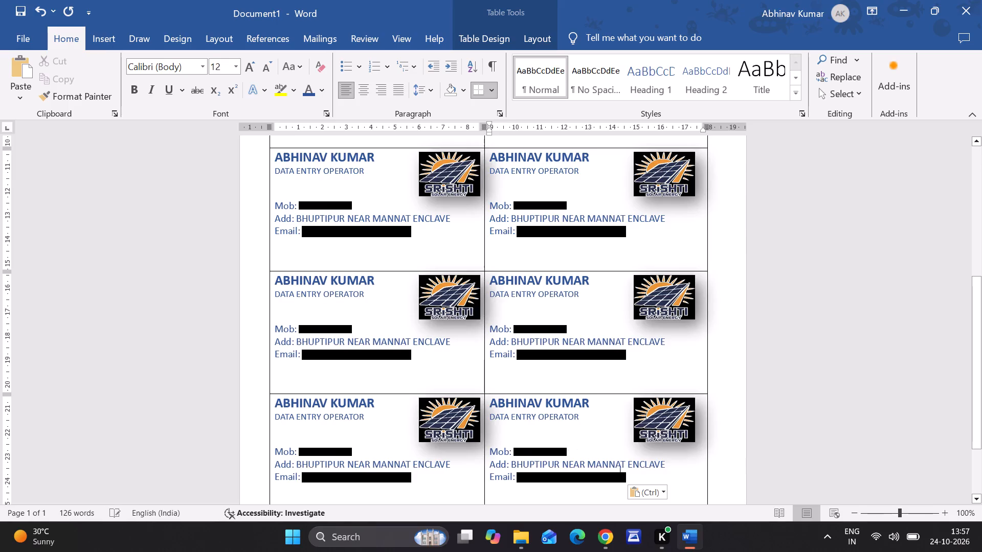
scroll(575, 423, down, 2)
scroll(577, 422, up, 7)
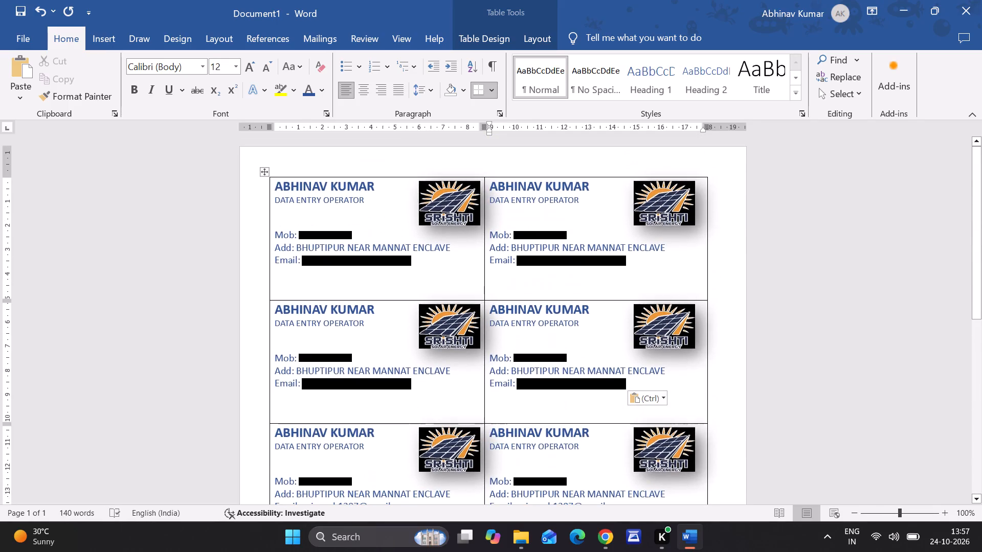
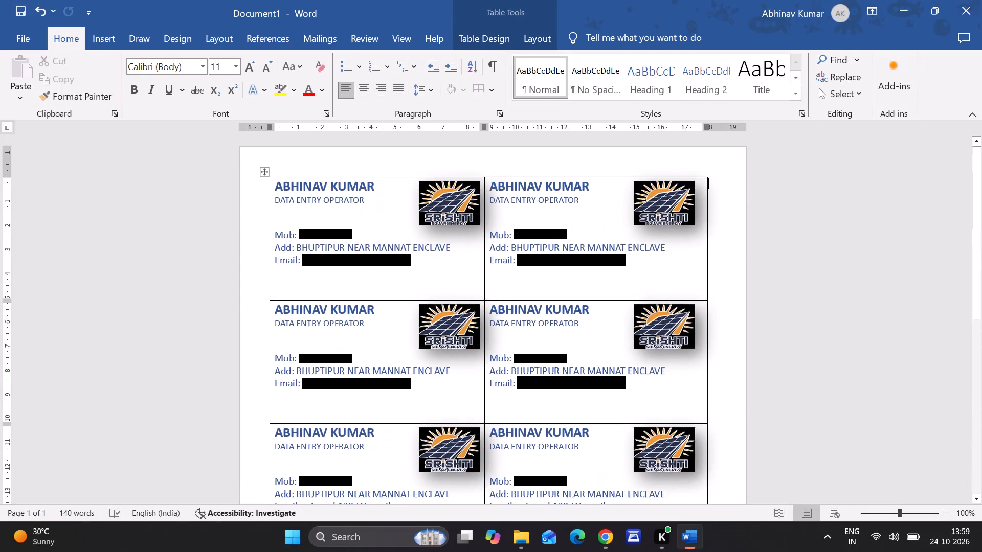
Save the business card document as a PDF in the local Downloads folder, keeping the suggested file name.
scroll(638, 337, up, 2)
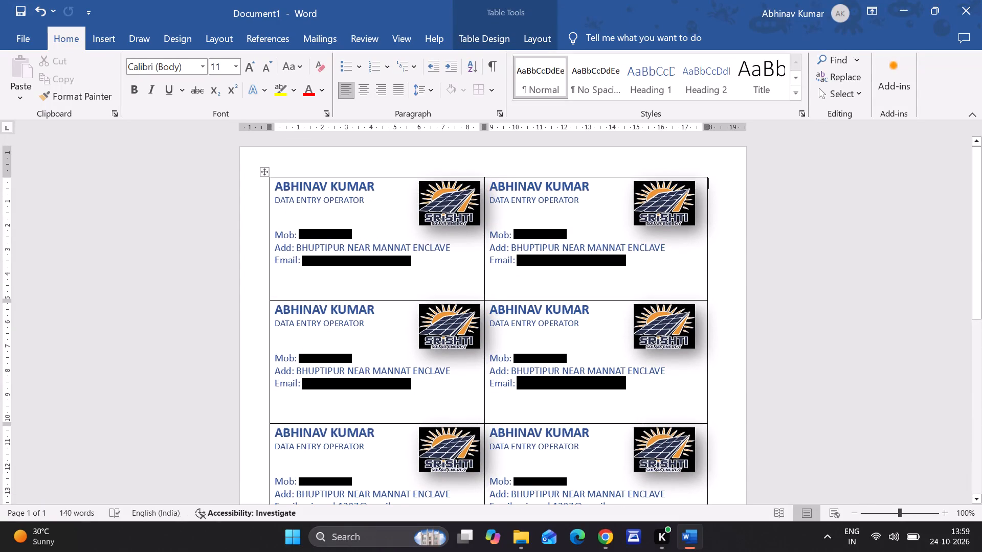
key(ctrl+s)
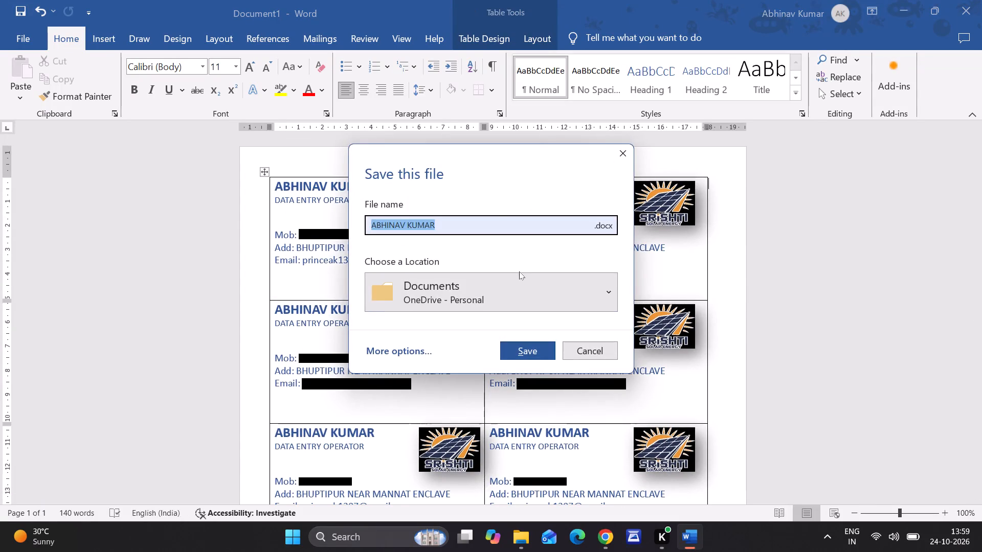
click(563, 282)
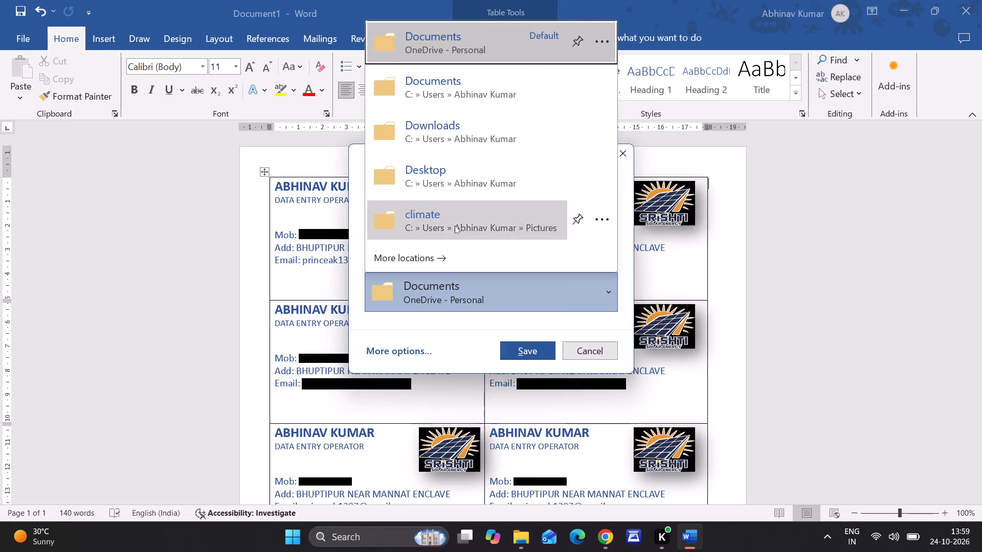
scroll(454, 219, down, 1)
click(439, 256)
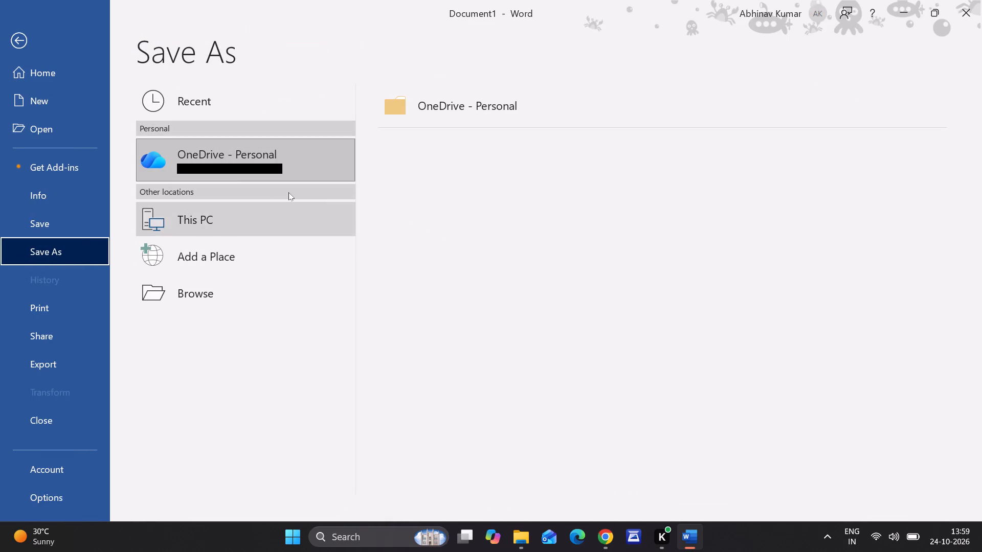
click(208, 302)
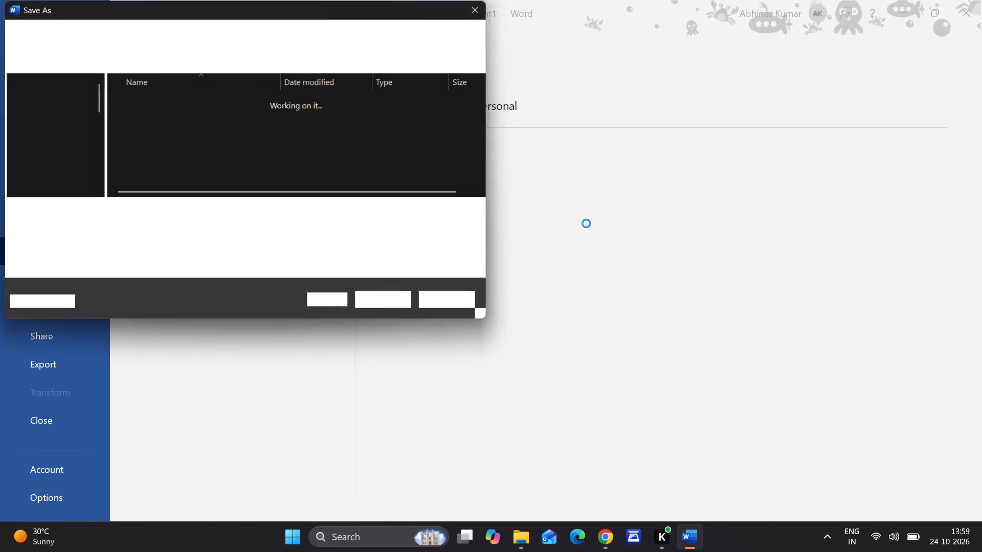
click(477, 227)
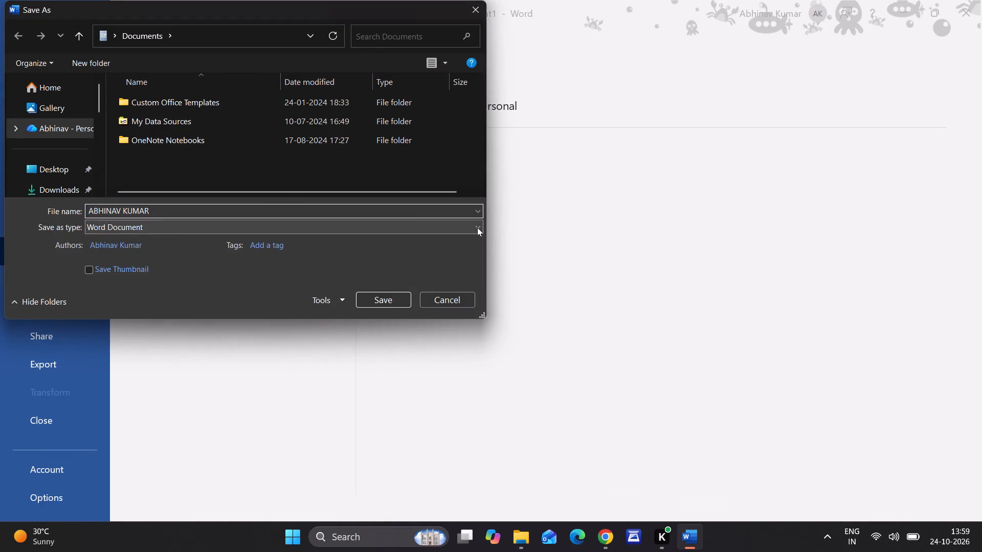
click(189, 296)
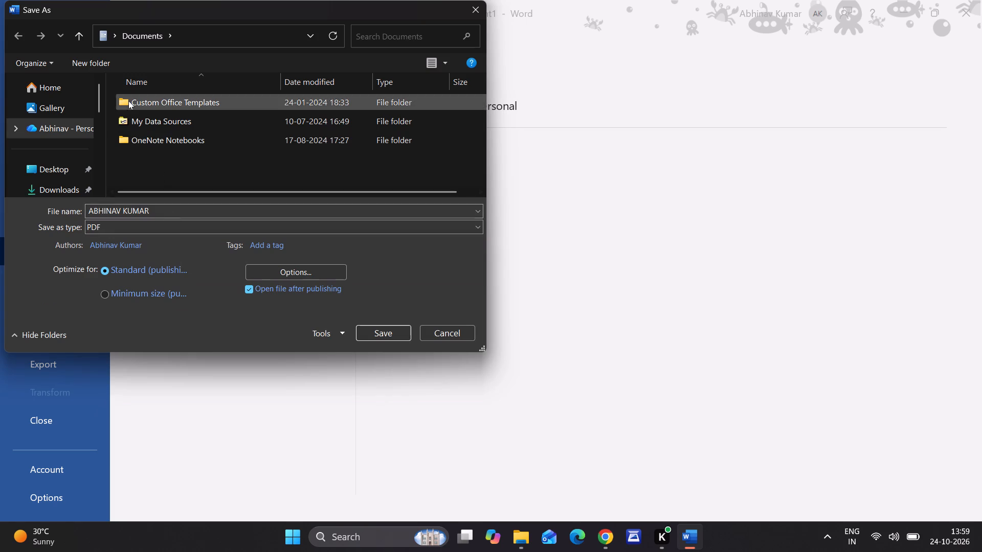
scroll(62, 144, down, 1)
scroll(63, 155, up, 1)
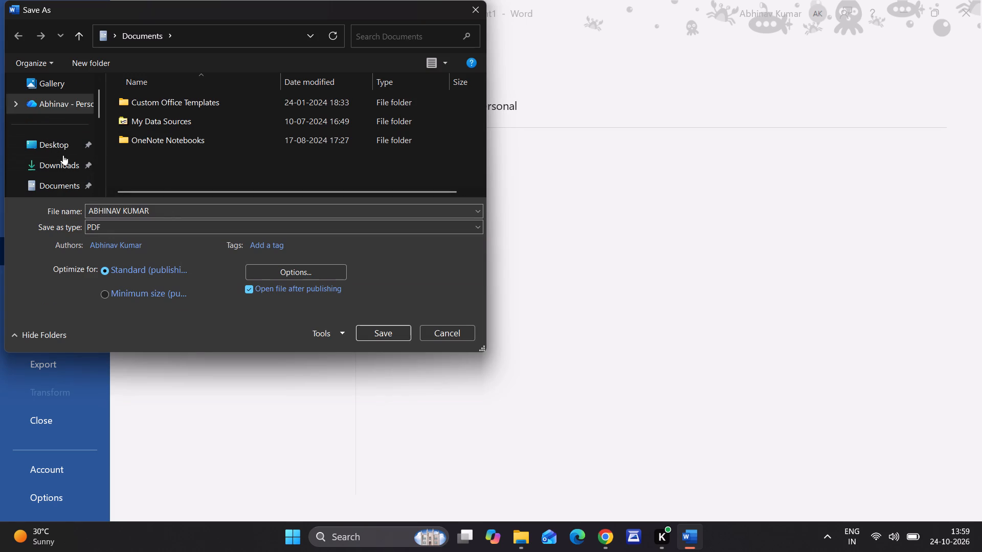
click(60, 161)
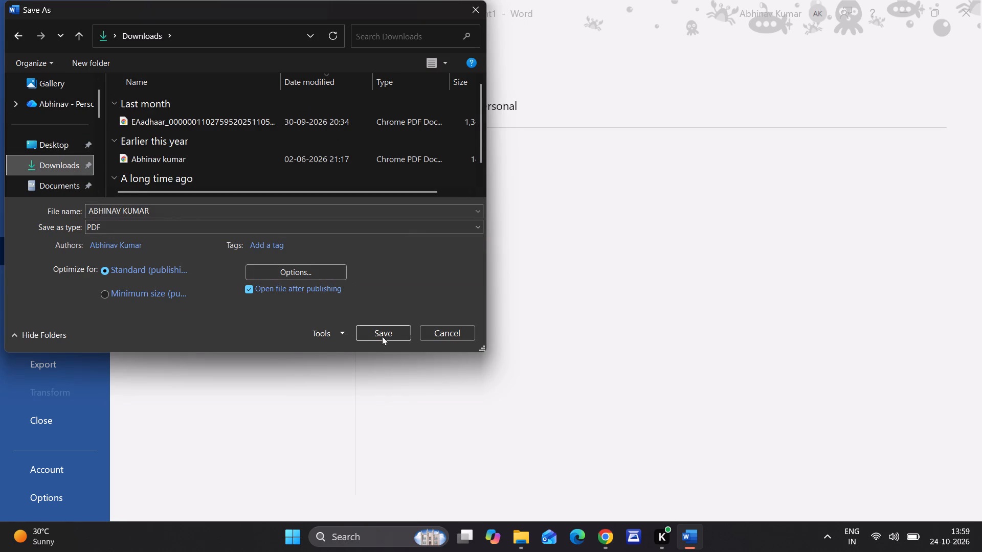
click(385, 337)
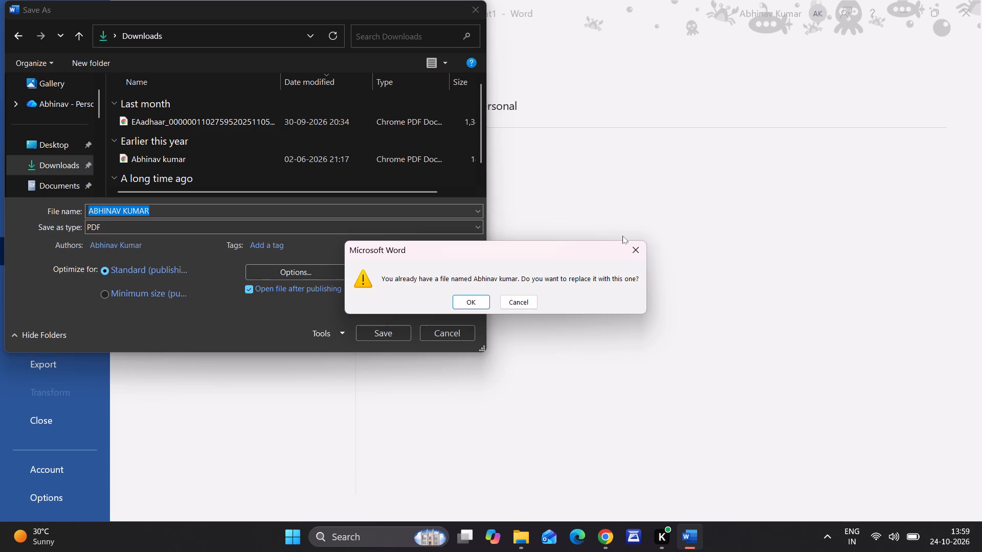
Decline replacing the existing file and save the PDF in Downloads with "visiting card" added after the suggested name.
click(511, 305)
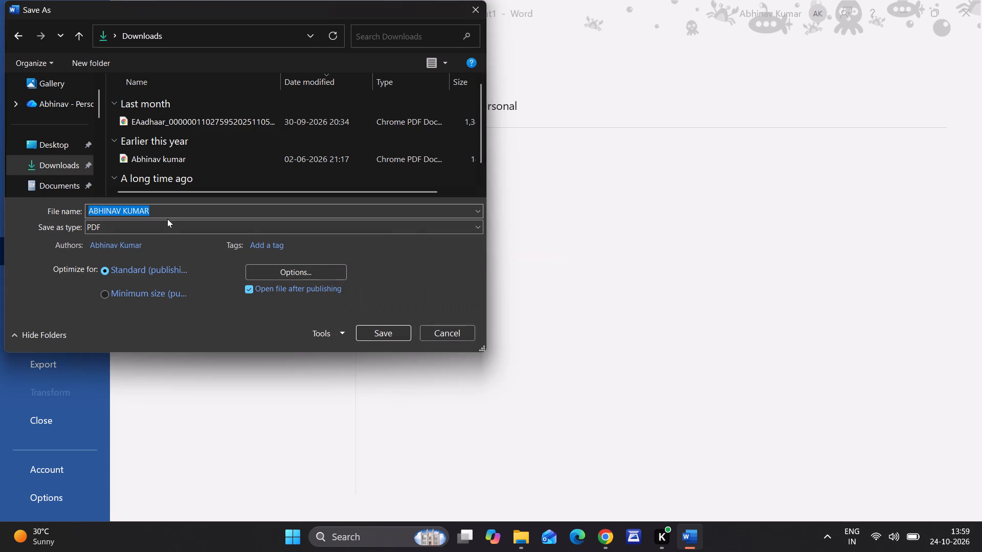
click(173, 213)
click(173, 212)
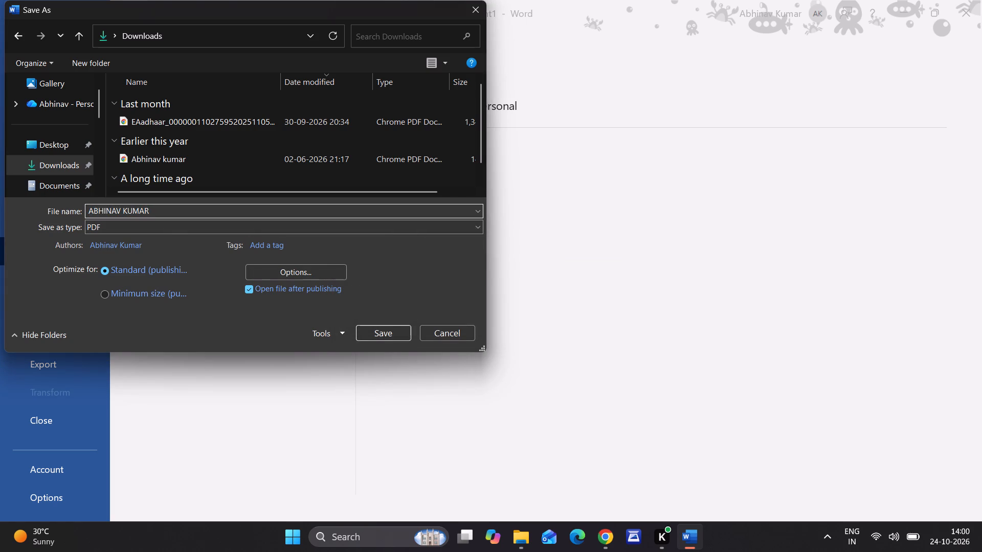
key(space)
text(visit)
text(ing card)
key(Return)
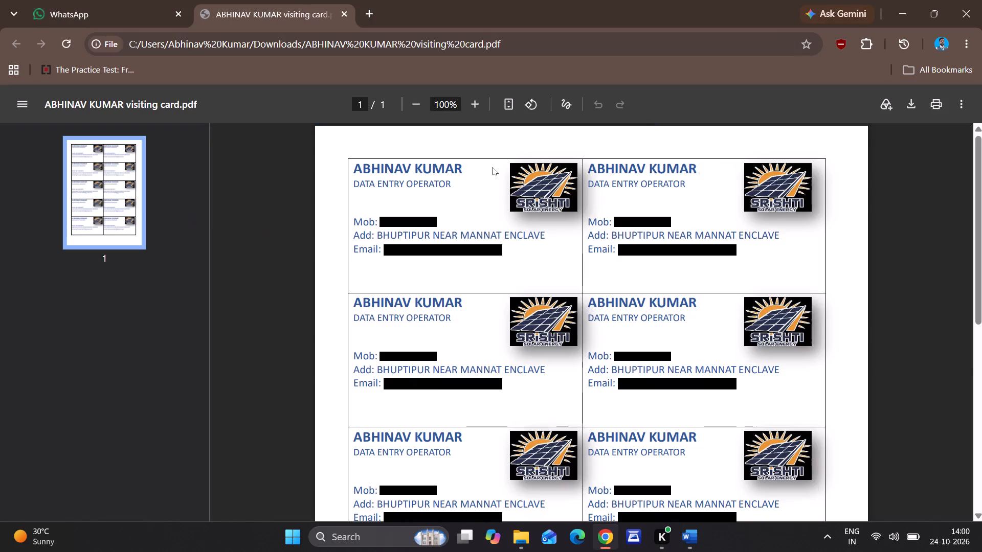
Check the card rows throughout the exported visiting card PDF page.
scroll(488, 207, down, 3)
scroll(493, 220, up, 2)
scroll(493, 220, down, 3)
scroll(494, 220, up, 1)
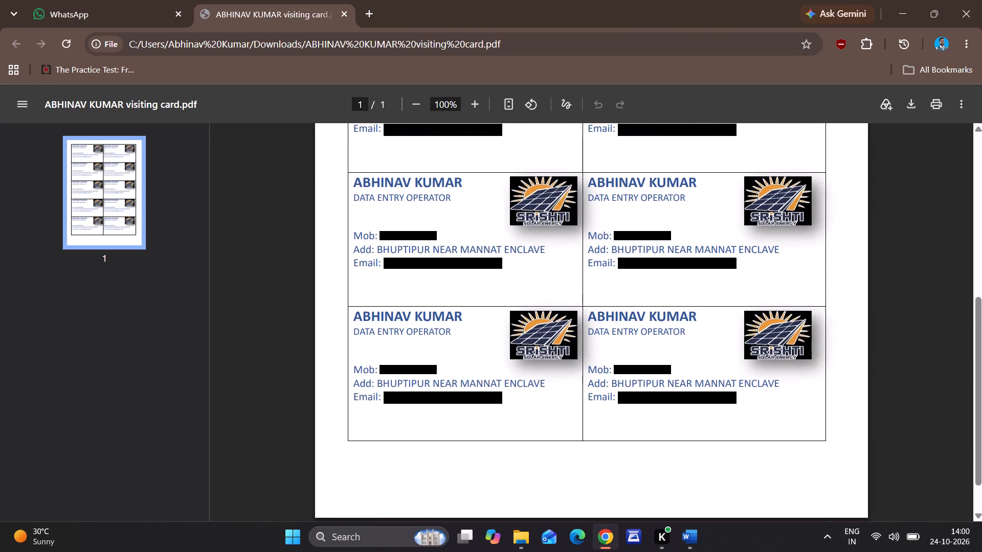
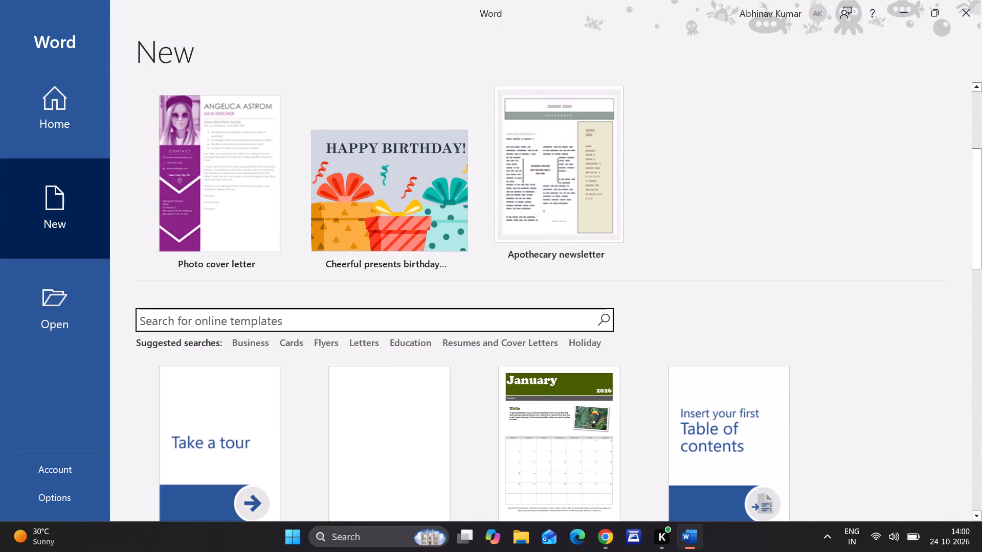
Search the online templates for "business card" and open the preview of the Big wave business cards template.
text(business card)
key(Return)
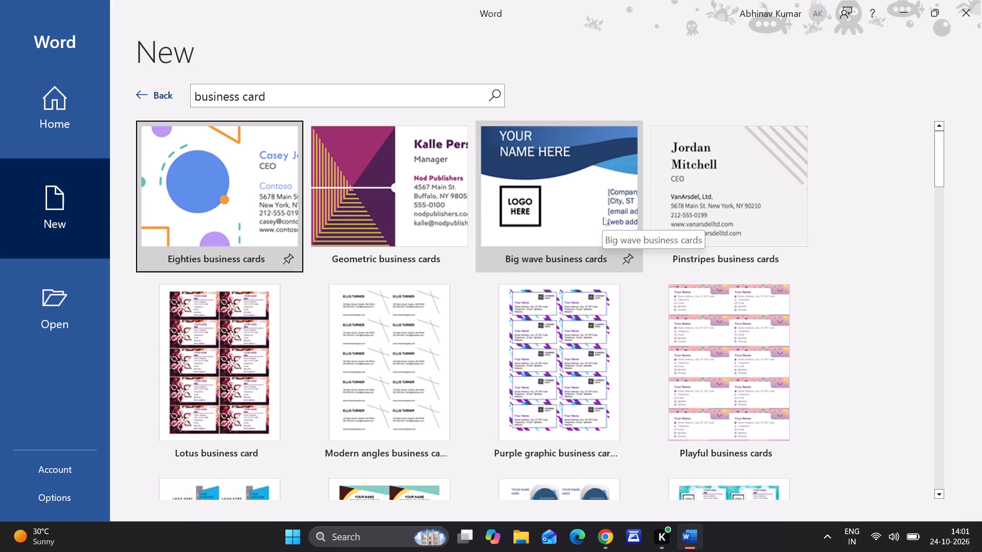
click(569, 201)
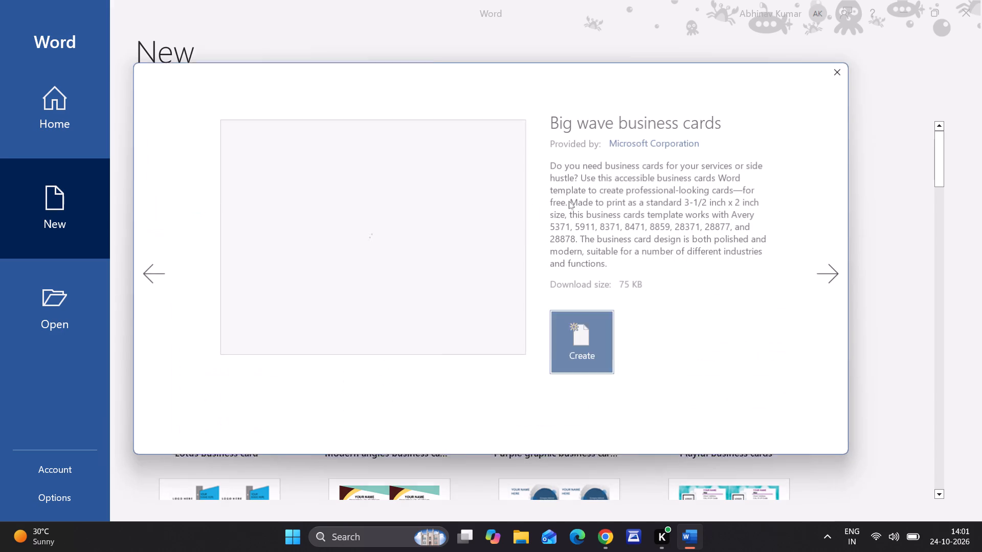
Create a new document from the Big wave business cards template.
click(577, 340)
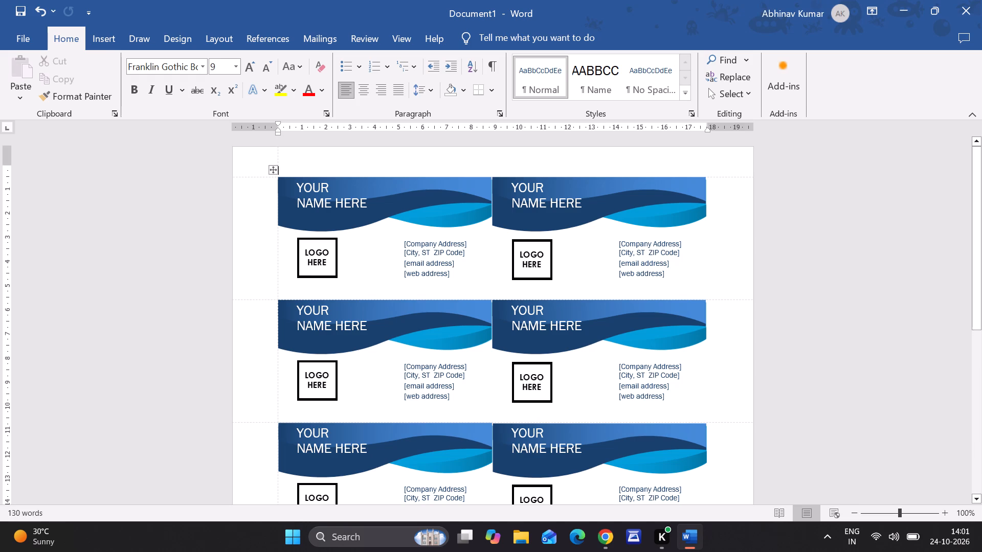
scroll(557, 286, down, 6)
scroll(557, 287, up, 3)
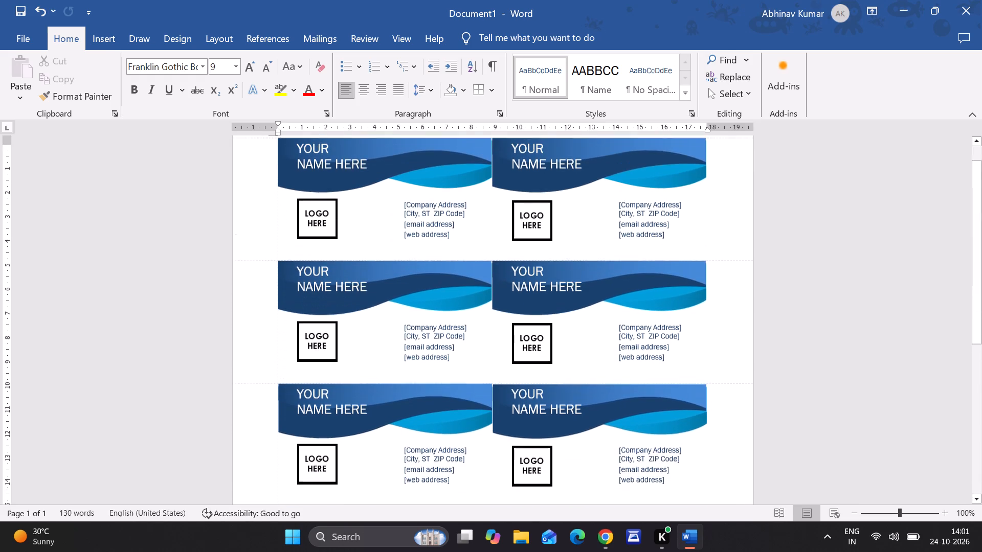
scroll(557, 287, up, 1)
click(320, 263)
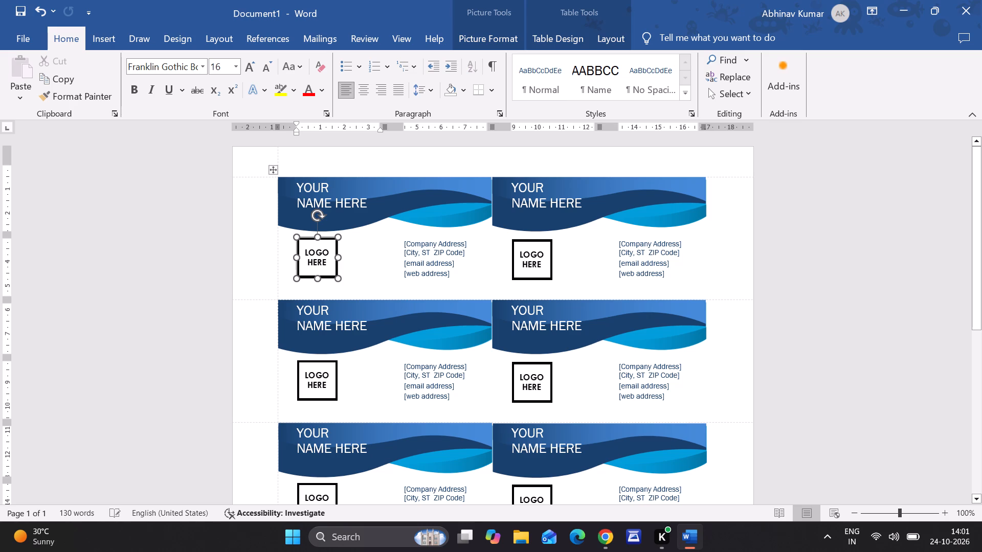
click(99, 35)
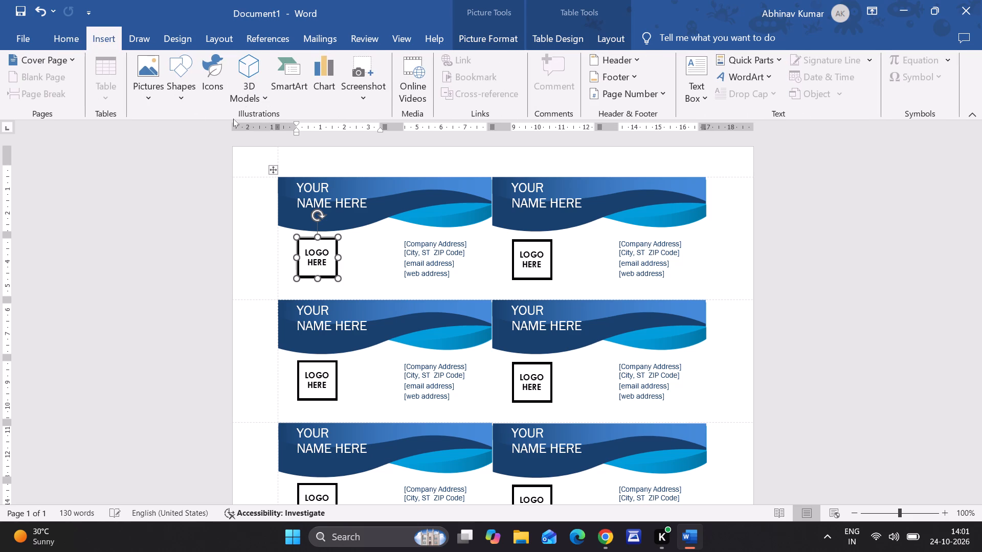
click(145, 97)
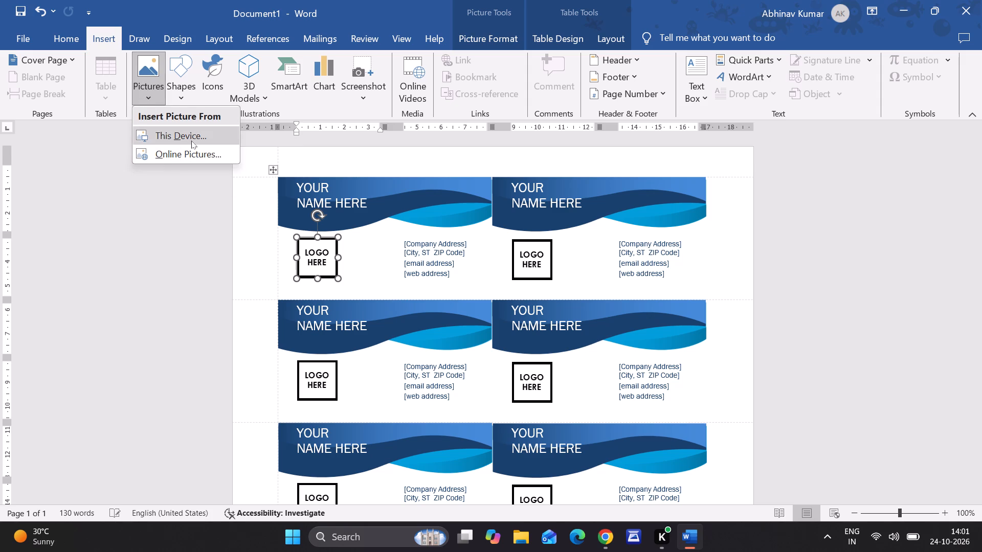
click(191, 140)
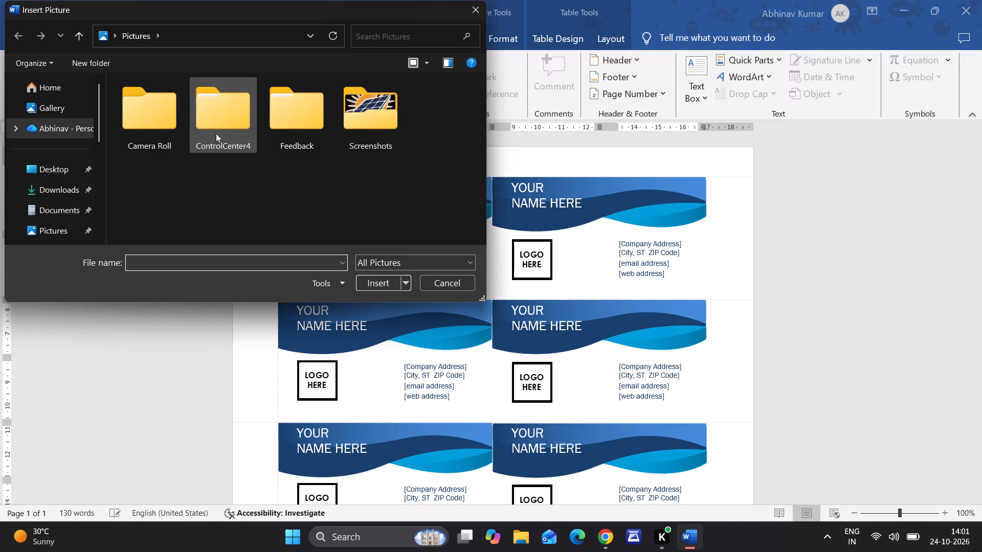
double_click(374, 120)
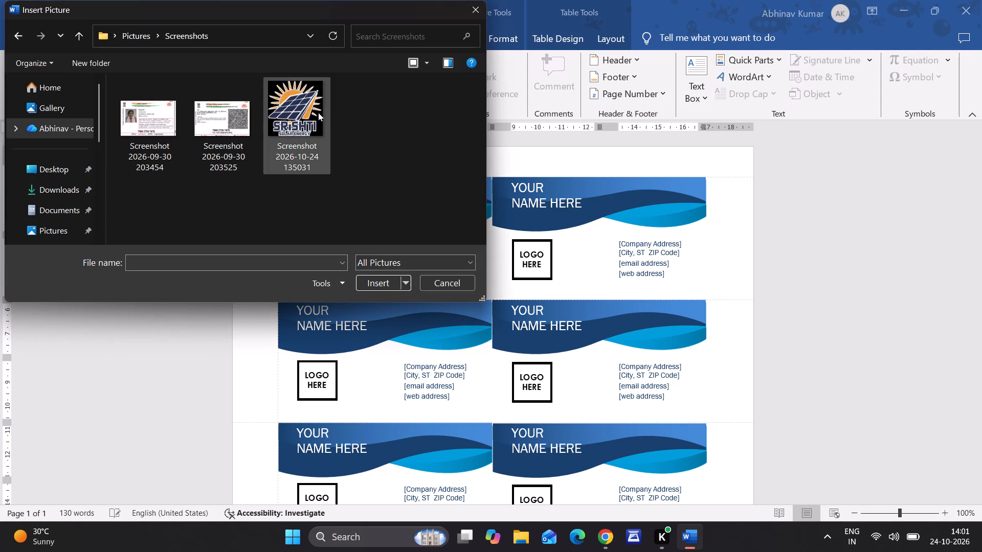
double_click(318, 112)
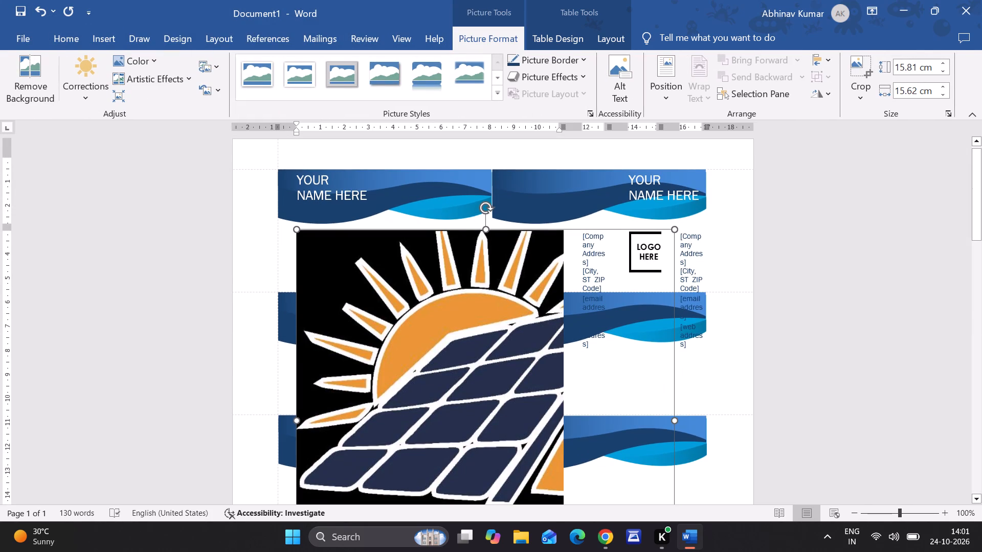
Shrink the inserted Srishti Solar Energy logo to about 2.4 cm wide and slightly less in height to fit the first card.
click(483, 270)
scroll(511, 309, down, 1)
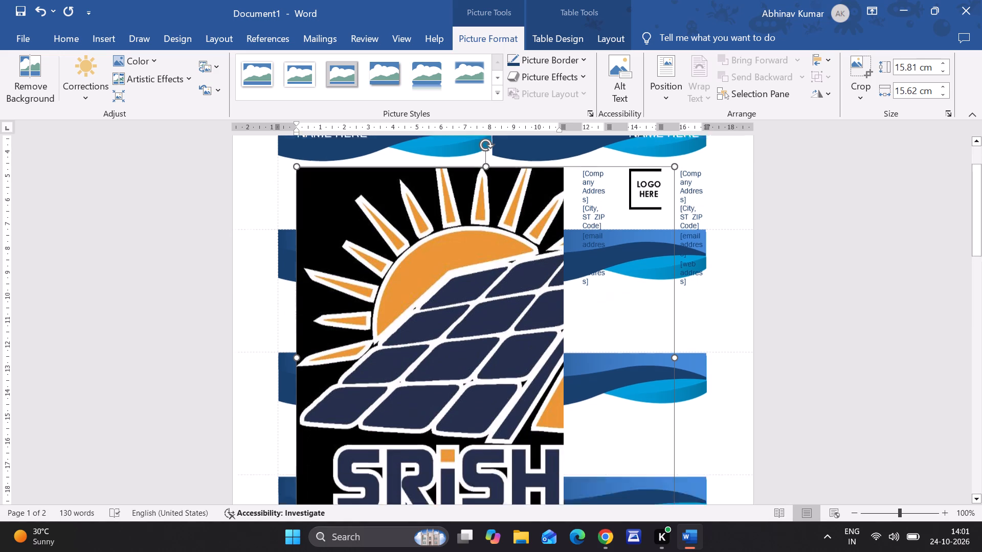
scroll(518, 316, down, 1)
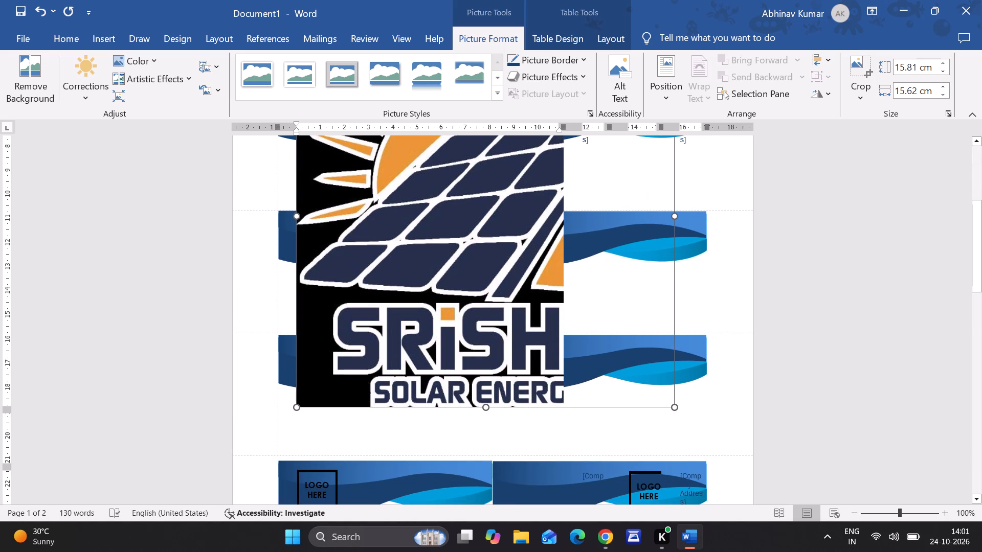
drag(673, 218, 569, 230)
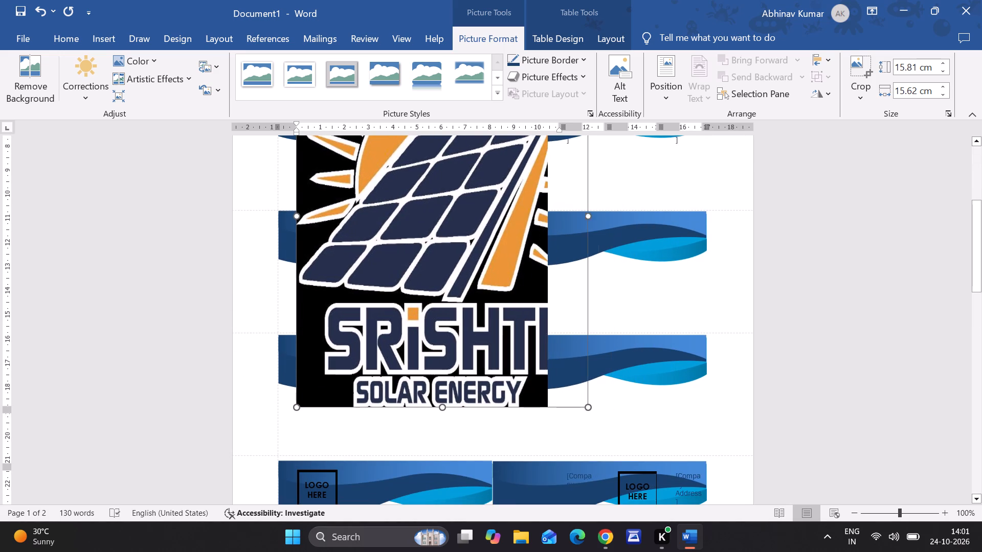
drag(569, 230, 534, 236)
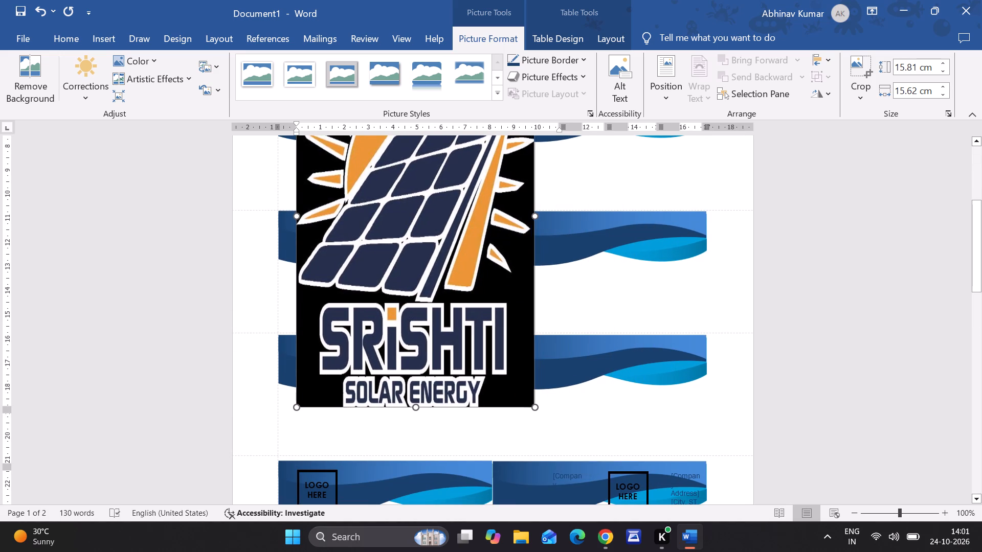
drag(534, 236, 534, 237)
scroll(425, 433, down, 1)
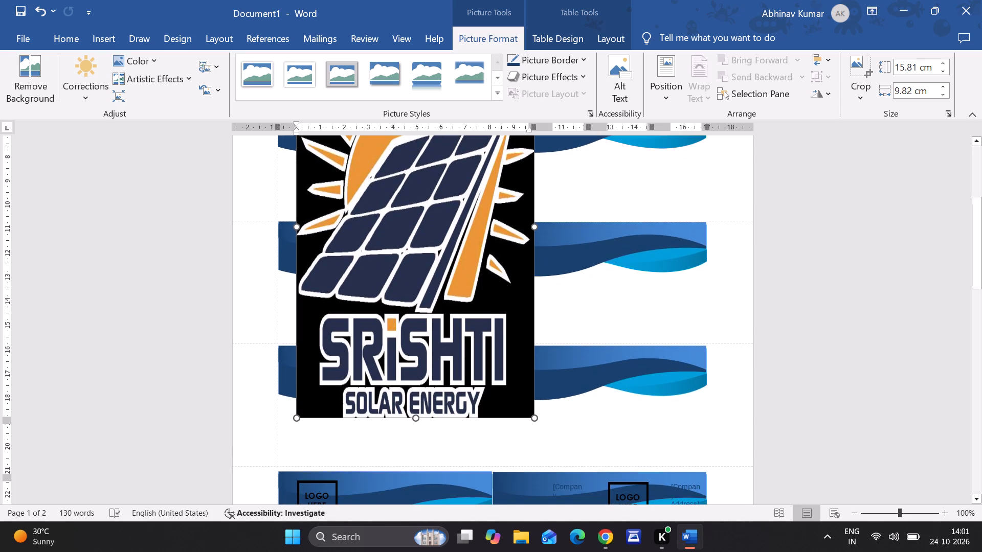
drag(416, 418, 416, 272)
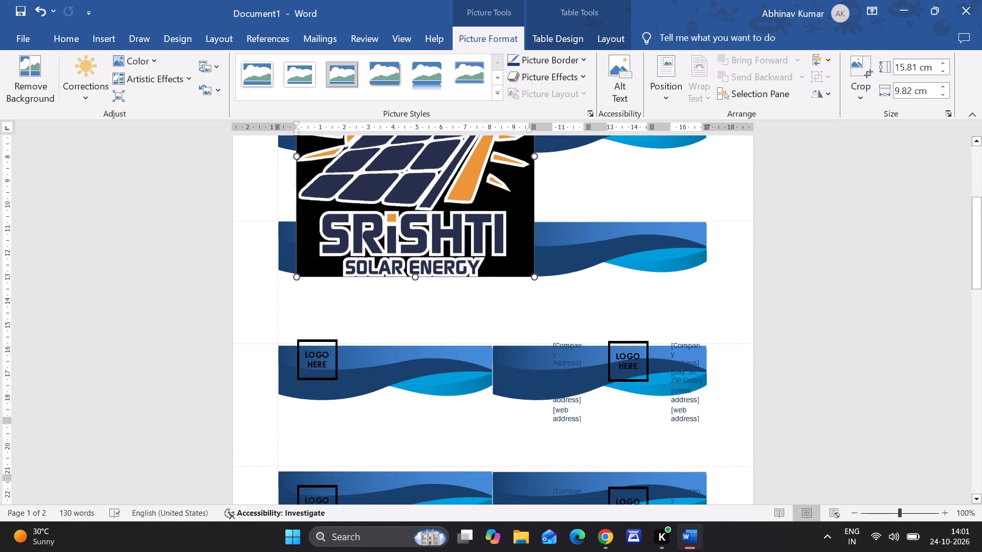
drag(416, 272, 415, 241)
scroll(491, 338, up, 2)
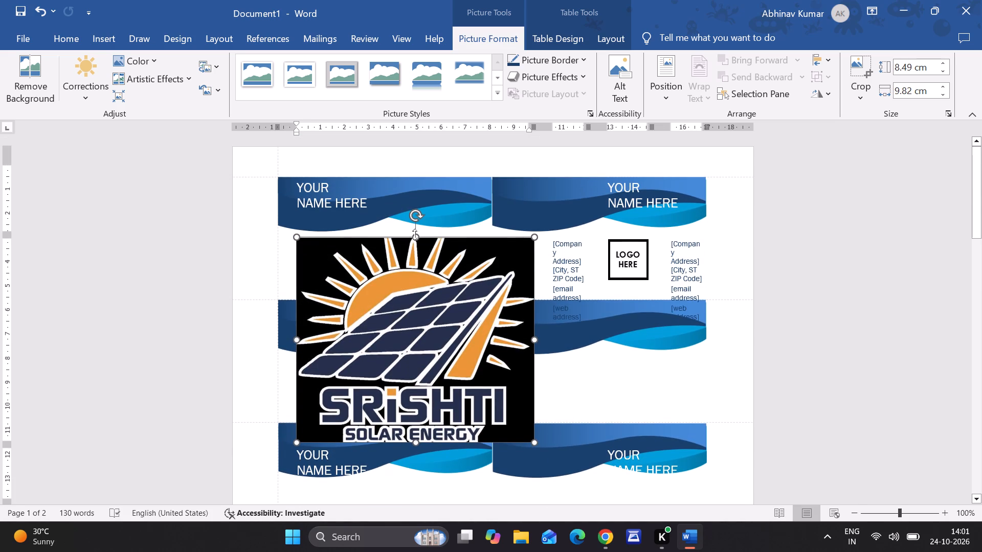
drag(415, 234, 421, 308)
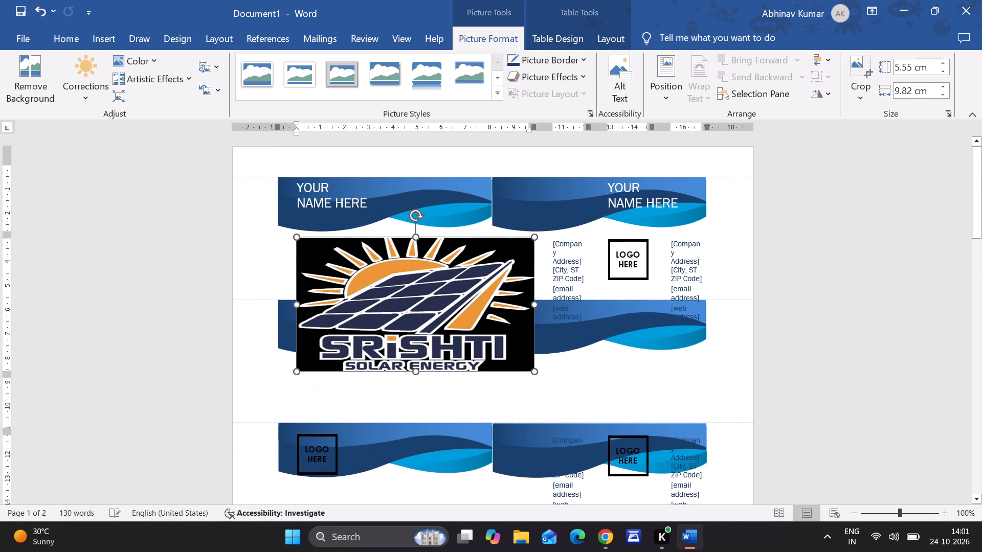
drag(534, 304, 508, 300)
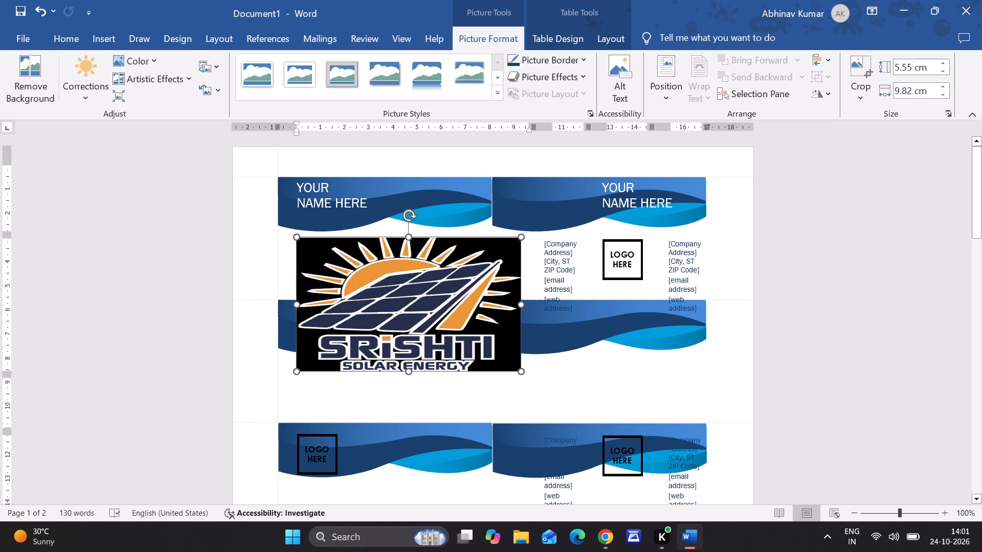
drag(508, 300, 389, 278)
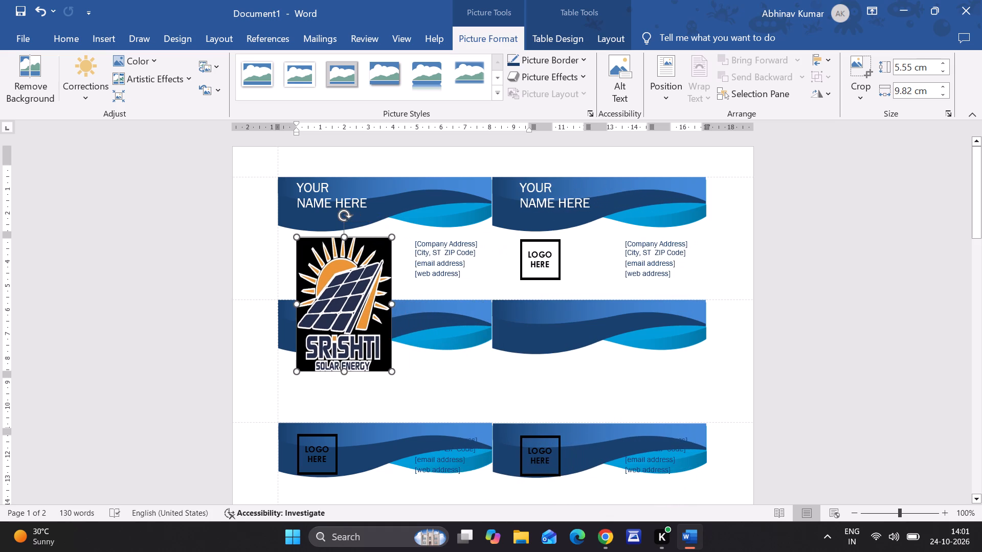
drag(389, 278, 354, 279)
drag(324, 375, 329, 324)
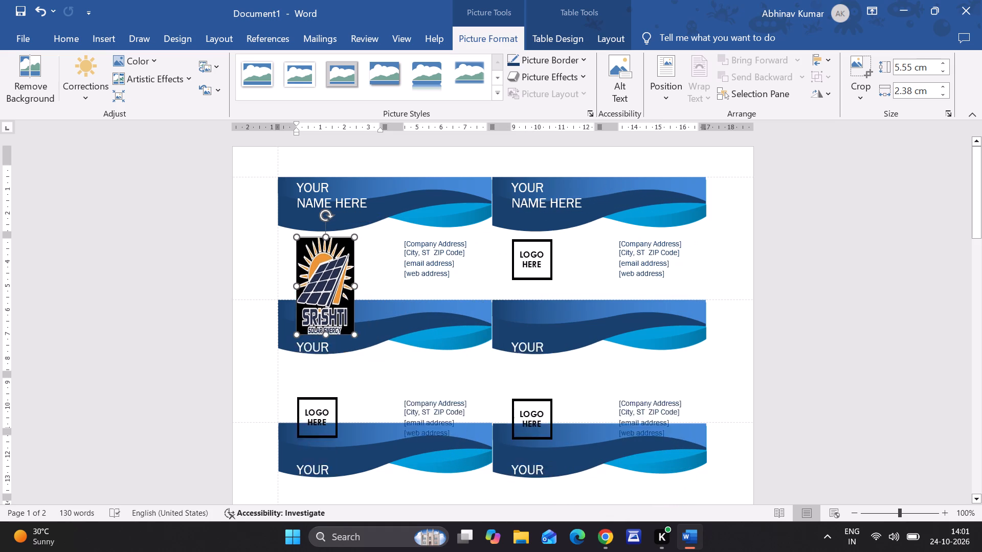
drag(329, 324, 331, 285)
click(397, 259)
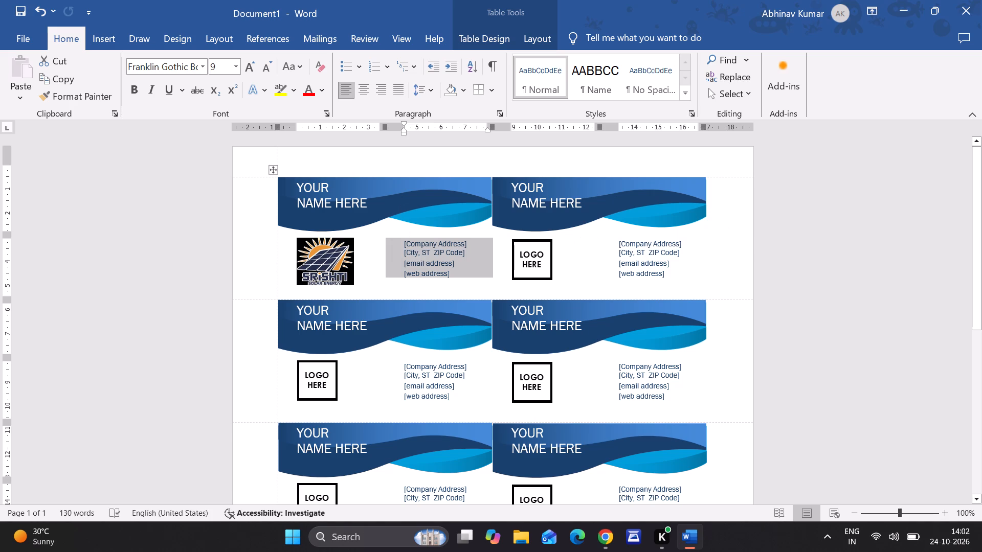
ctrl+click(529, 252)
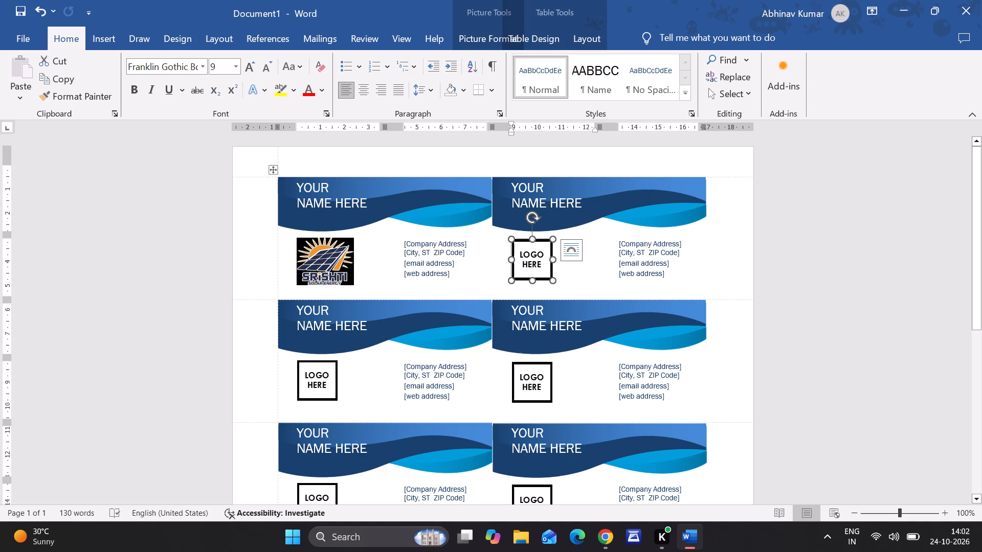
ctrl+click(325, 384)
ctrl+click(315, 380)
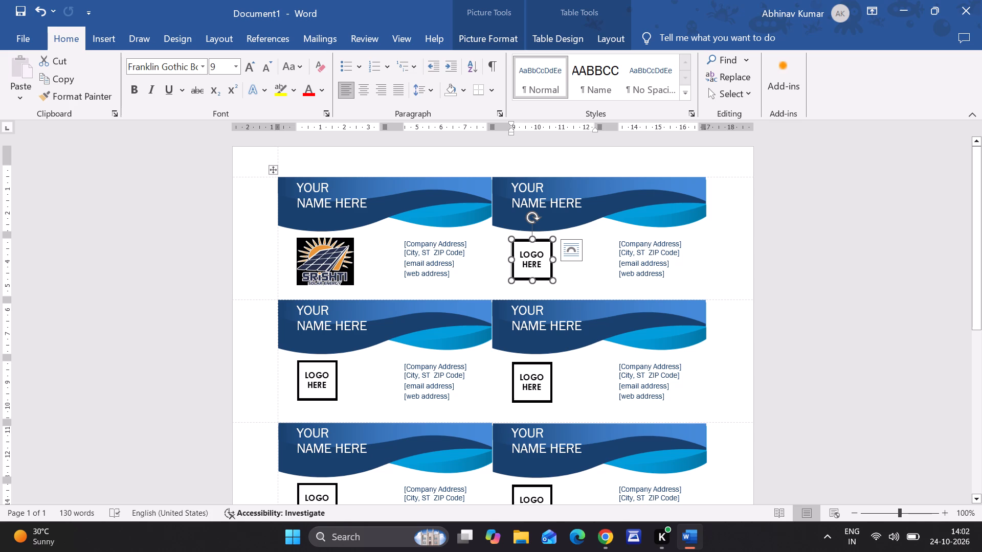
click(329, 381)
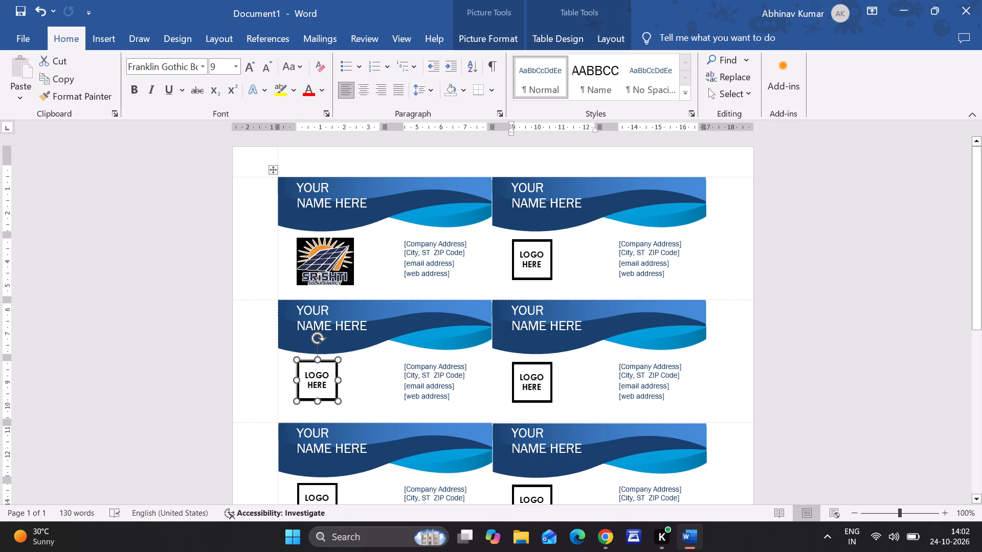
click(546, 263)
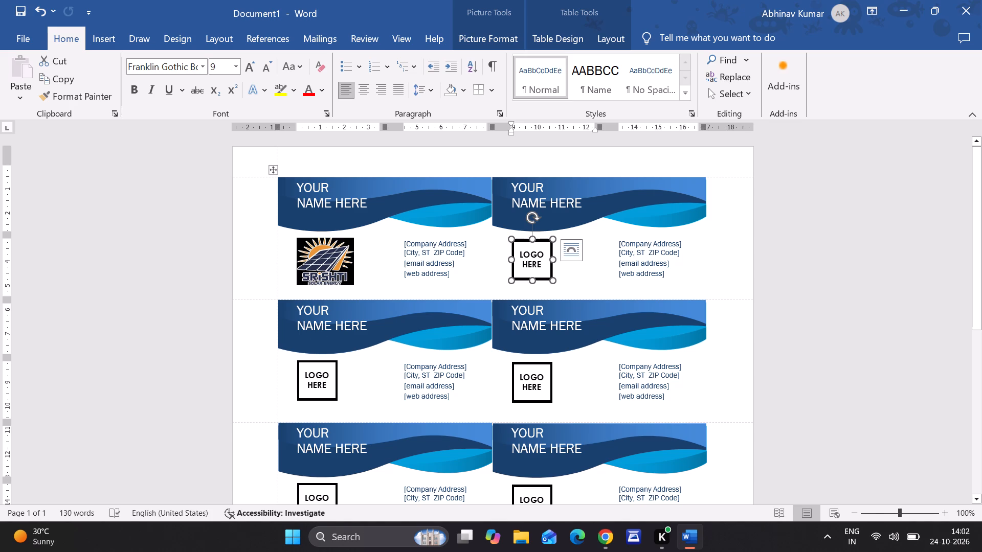
Replace the YOUR NAME HERE placeholder on the first card with the cardholder's full name in capitals.
click(316, 189)
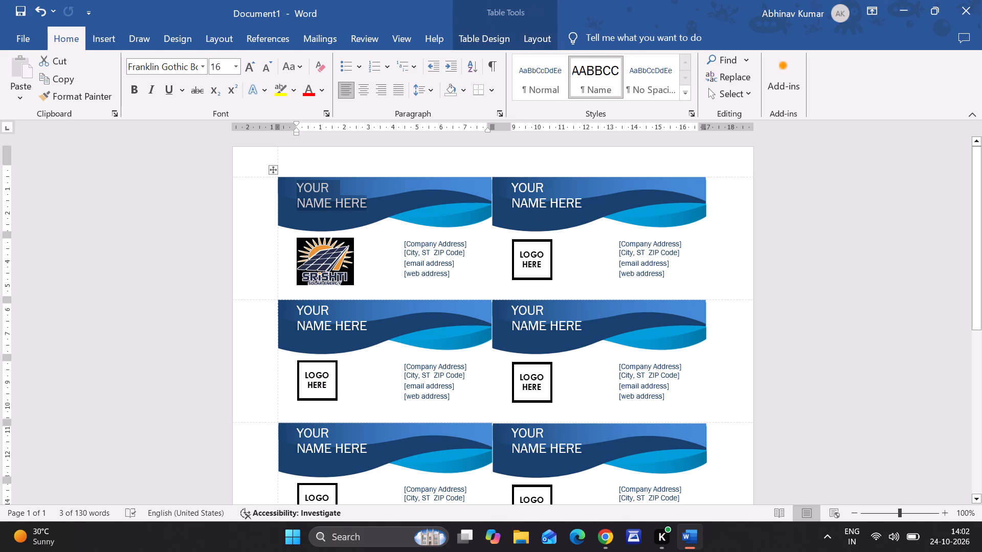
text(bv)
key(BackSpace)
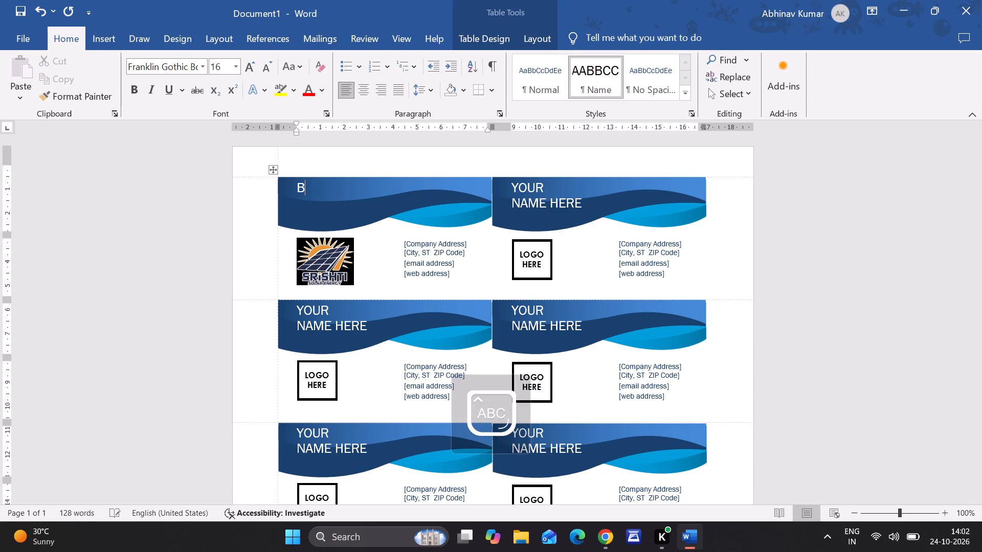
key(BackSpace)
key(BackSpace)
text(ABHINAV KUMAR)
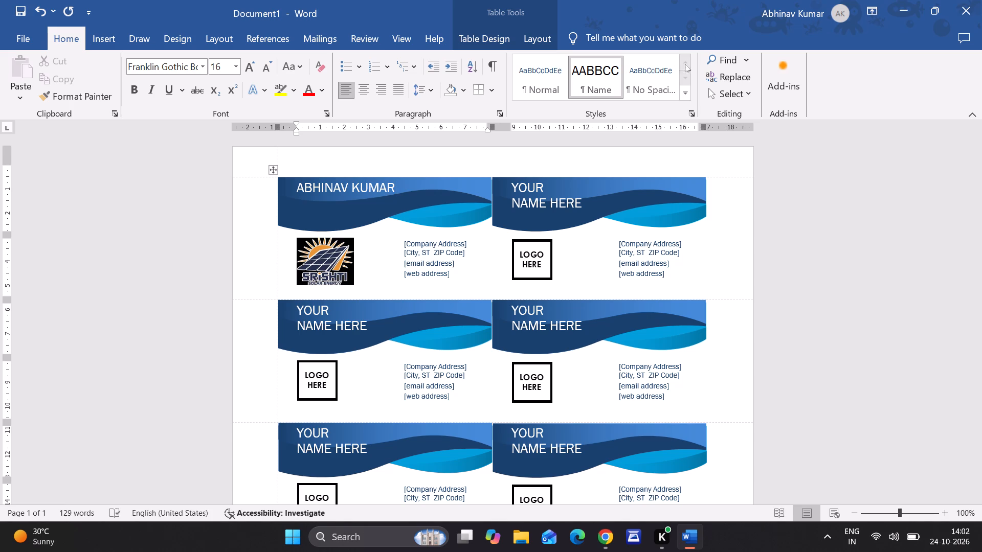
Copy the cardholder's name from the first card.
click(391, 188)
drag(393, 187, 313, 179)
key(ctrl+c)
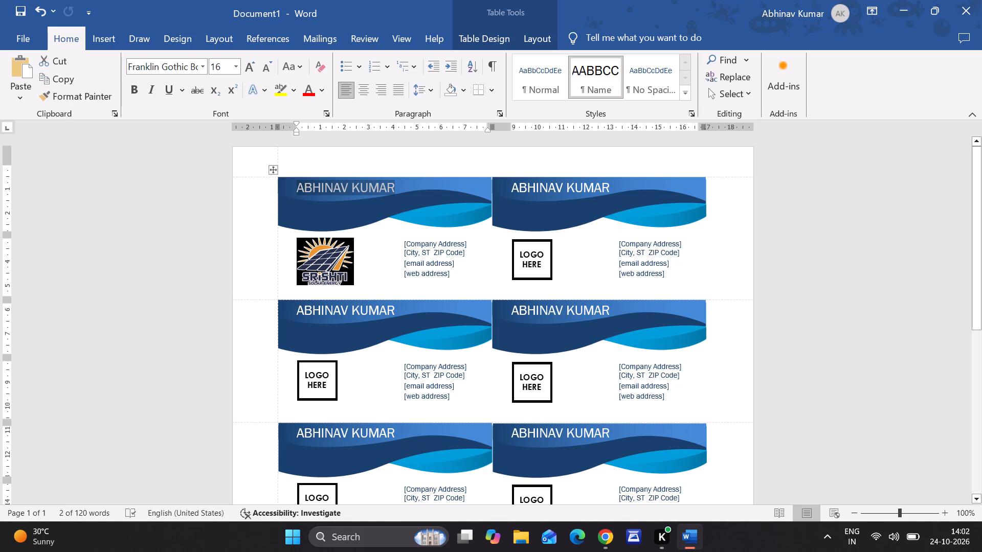
Copy the resized Srishti logo from the first card.
click(331, 264)
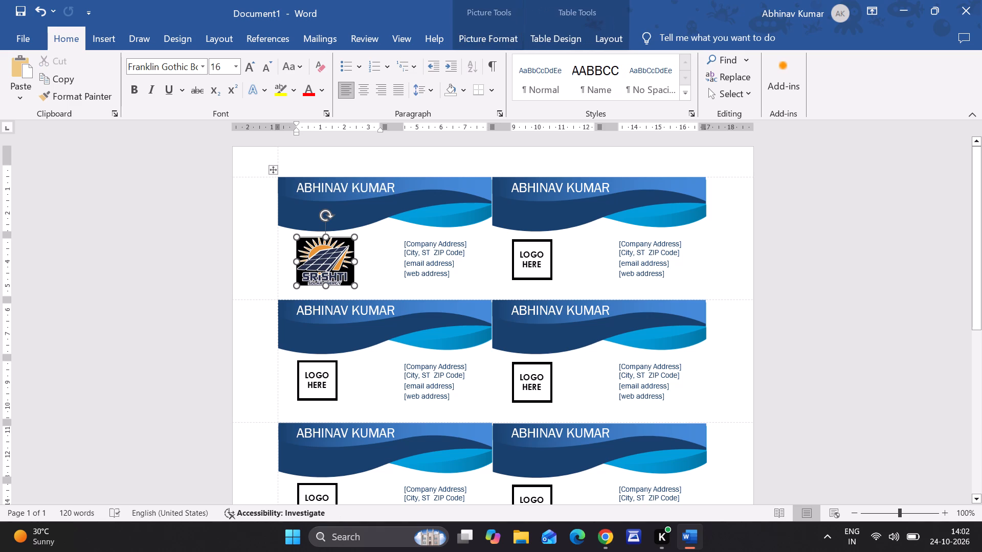
key(ctrl+c)
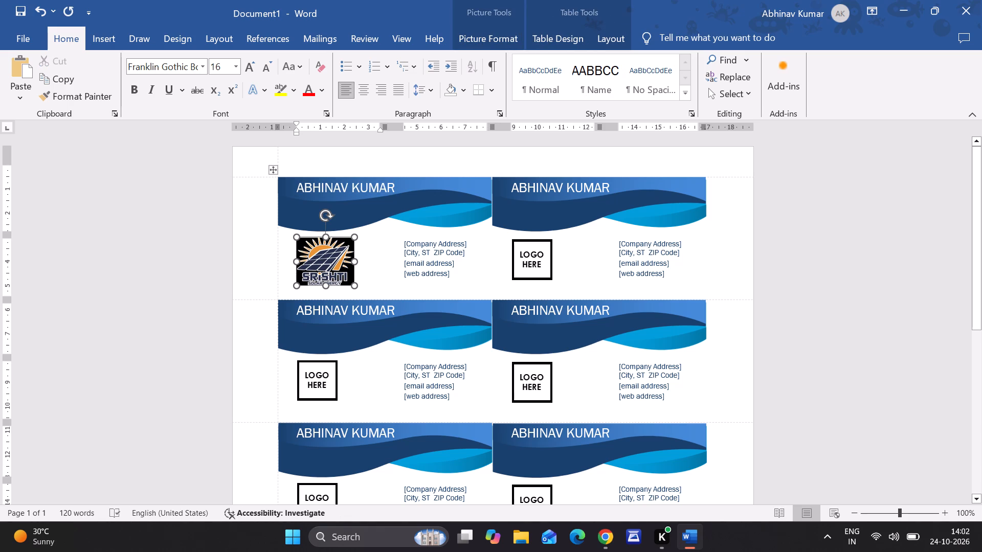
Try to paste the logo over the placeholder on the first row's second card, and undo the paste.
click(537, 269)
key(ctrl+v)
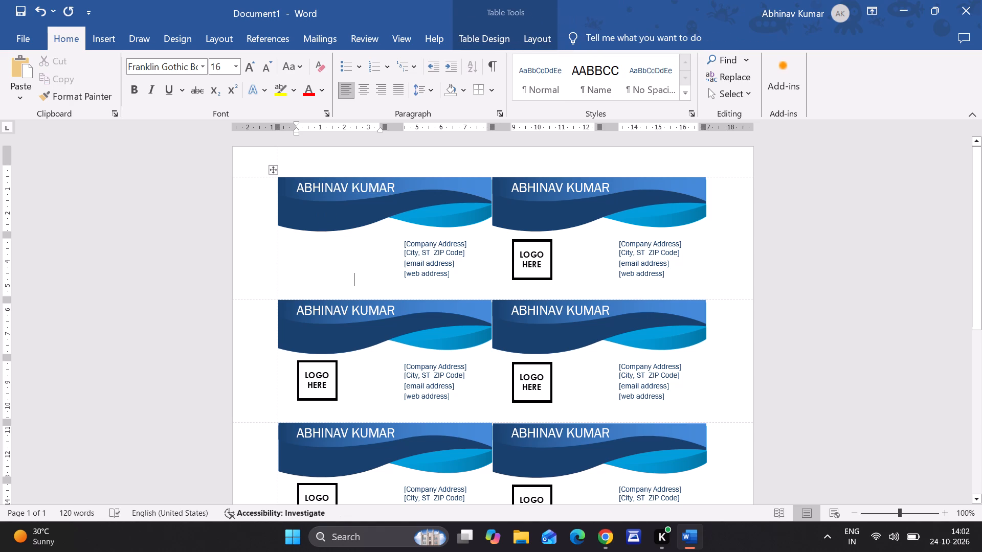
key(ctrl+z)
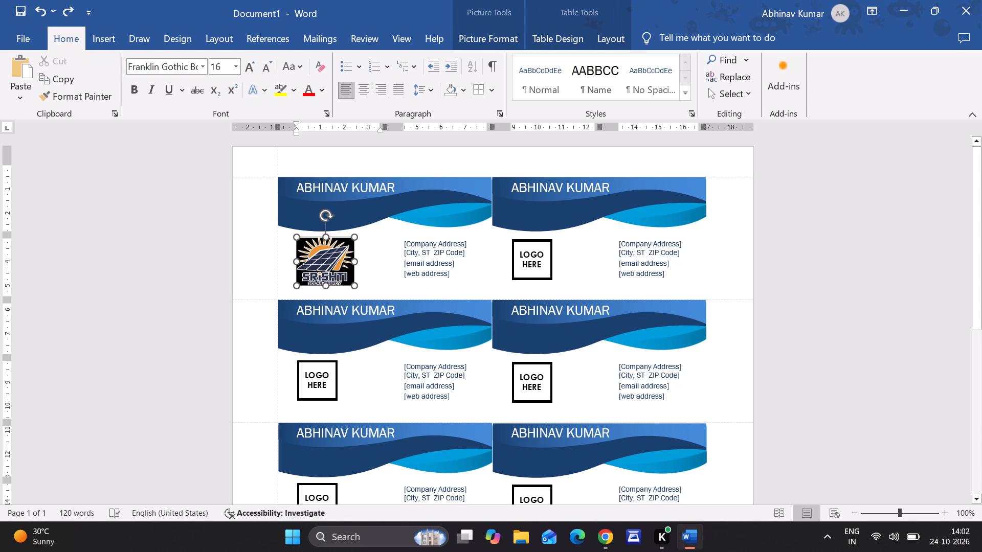
Paste the copied Srishti logo over the placeholders on the first row's second card and all cards in the second and third rows.
click(538, 265)
key(ctrl+v)
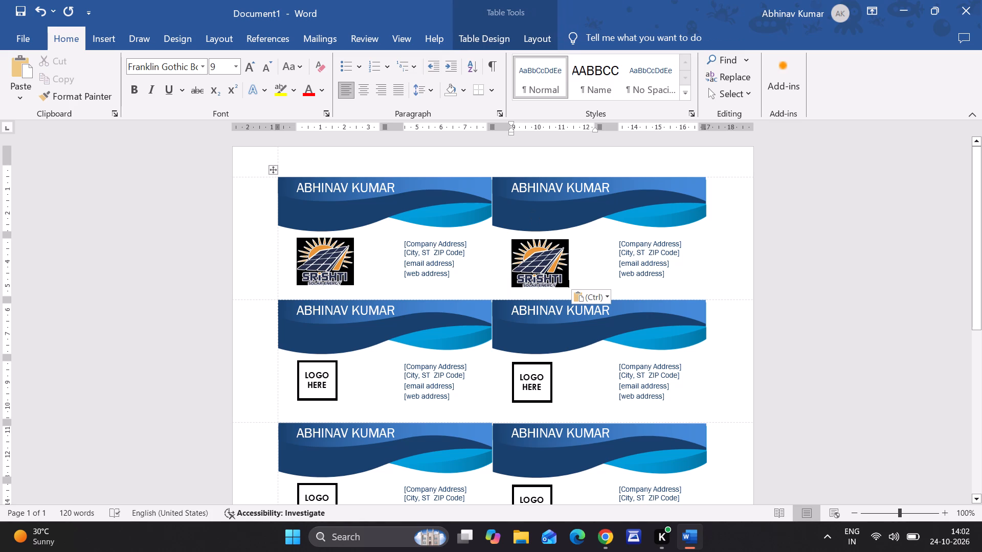
click(319, 380)
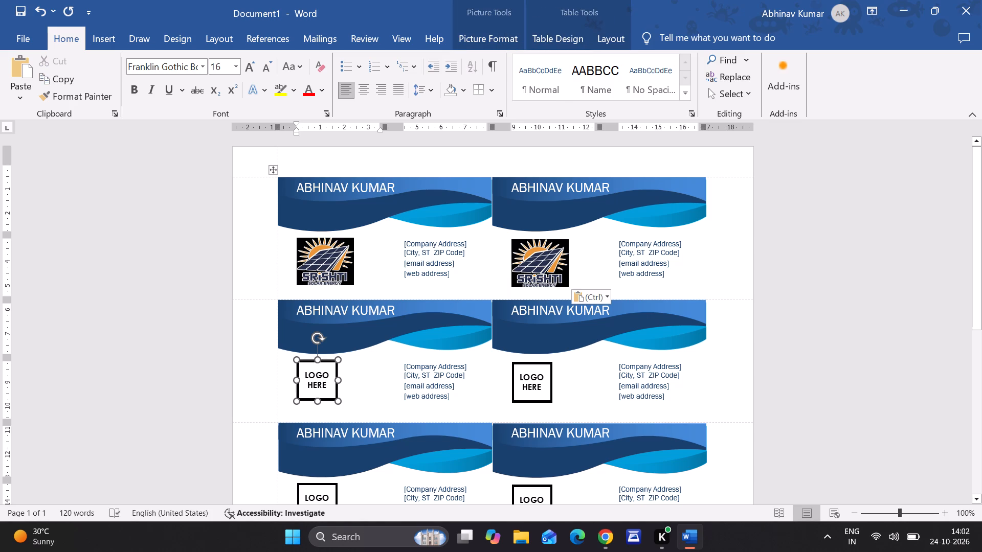
key(ctrl+v)
click(535, 389)
key(ctrl+v)
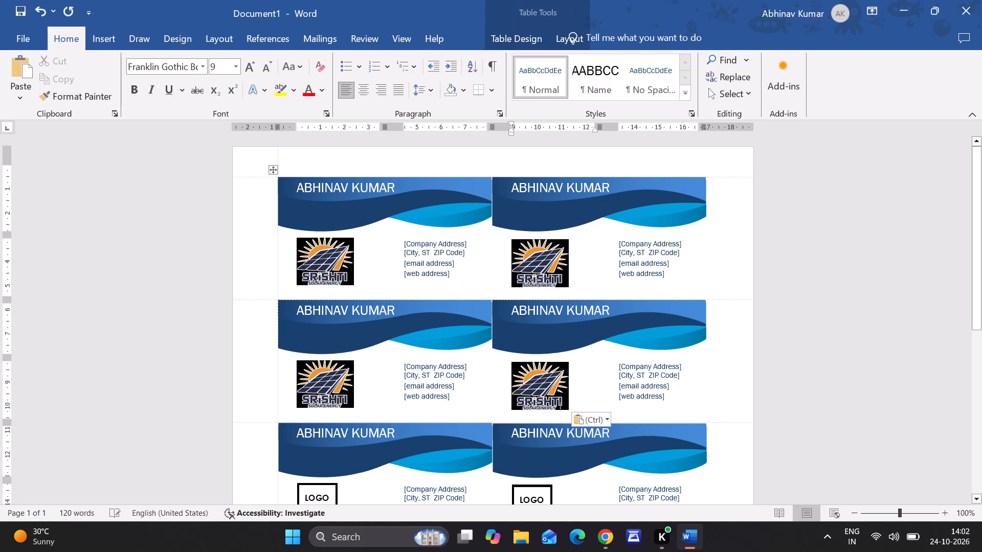
scroll(433, 393, down, 1)
click(316, 409)
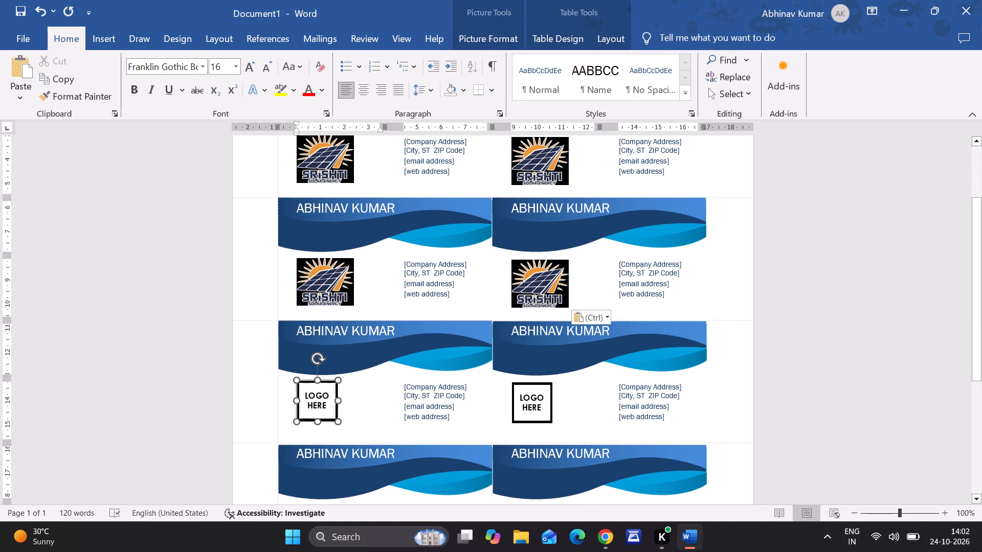
key(ctrl+v)
click(533, 405)
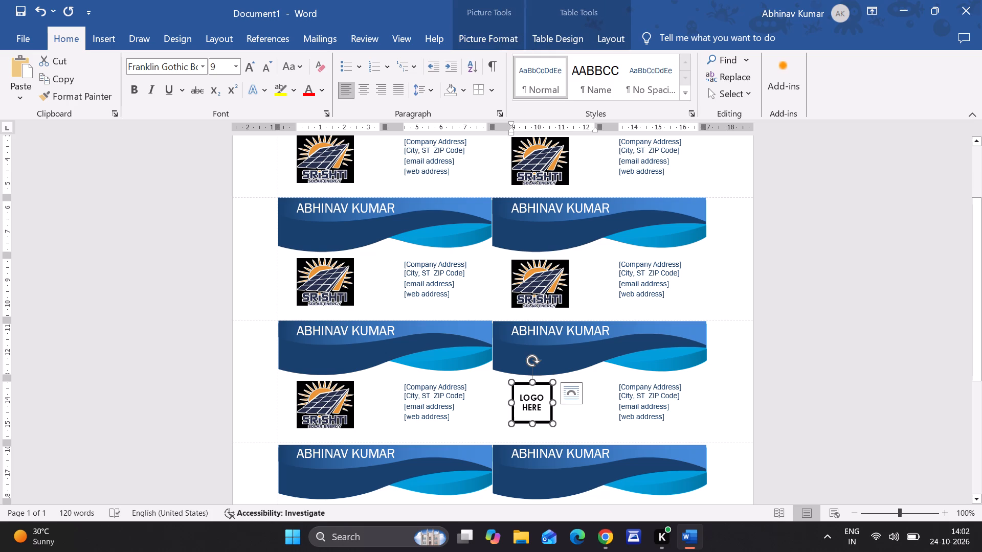
key(ctrl+v)
Replace the four LOGO HERE placeholders on the fourth and fifth rows of cards with the copied Srishti logo.
scroll(532, 407, down, 2)
click(320, 317)
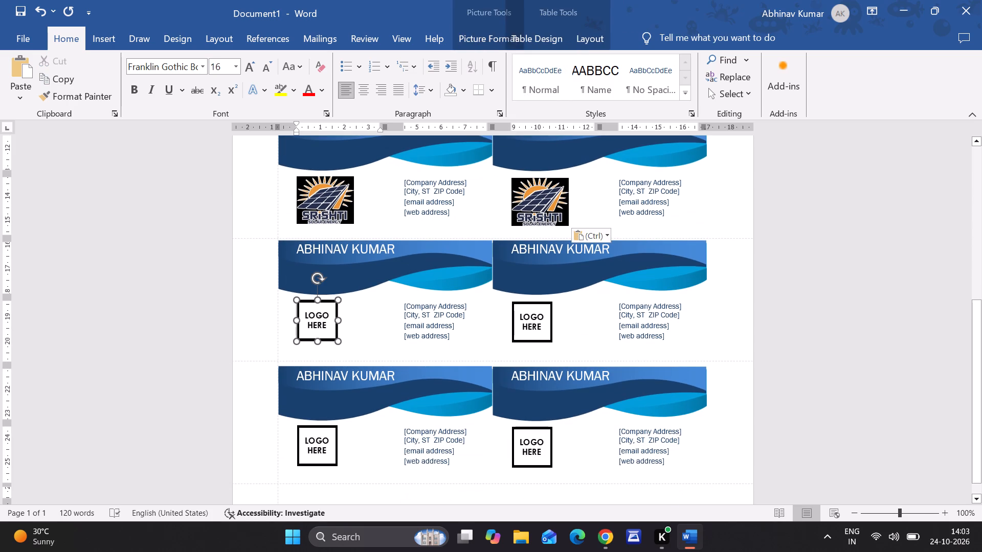
key(ctrl+v)
click(528, 329)
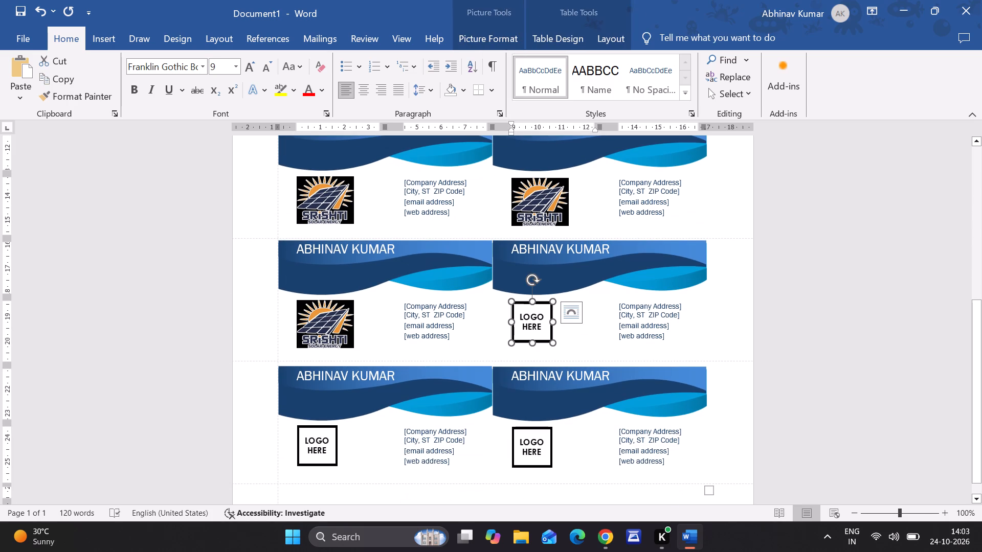
key(ctrl+v)
click(309, 449)
key(ctrl+v)
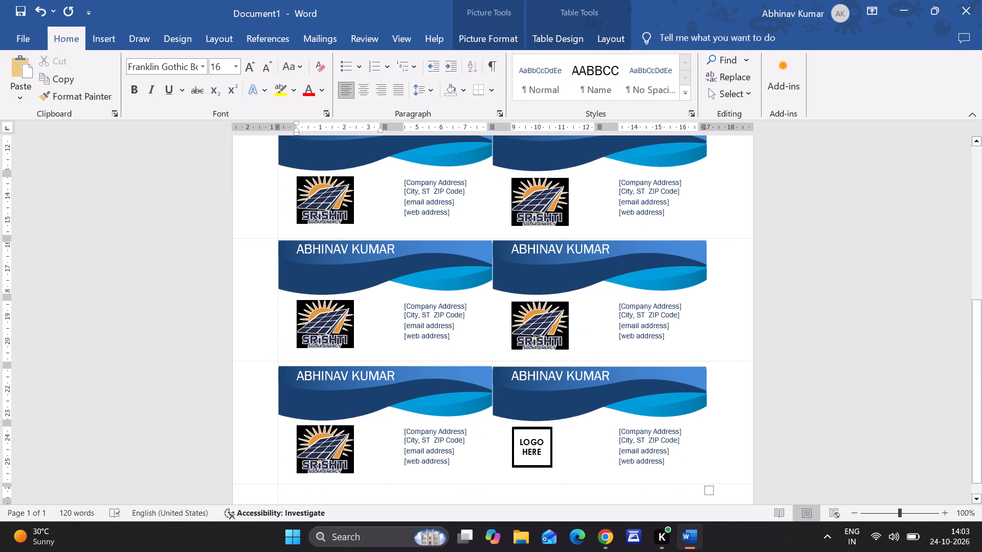
click(521, 448)
key(ctrl+v)
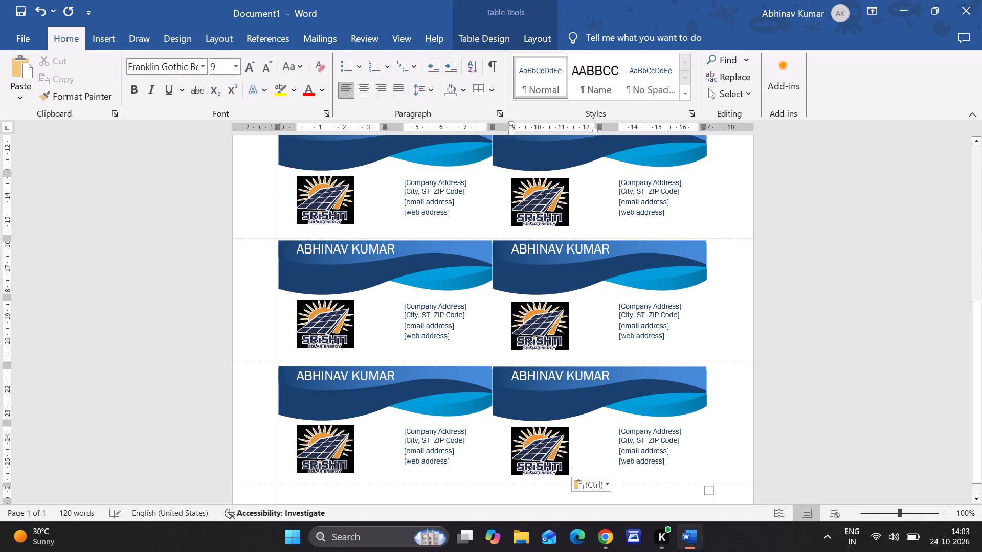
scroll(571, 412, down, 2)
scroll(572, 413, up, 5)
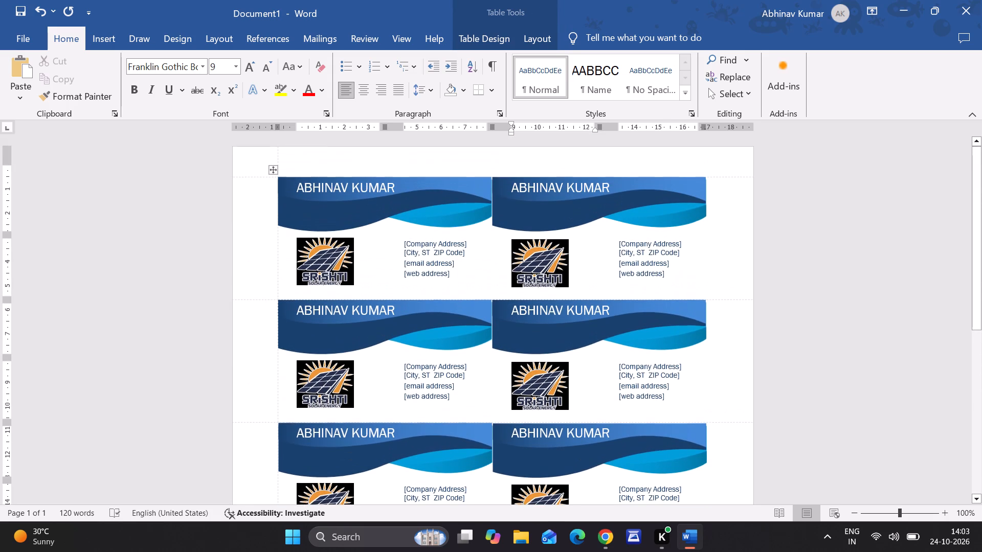
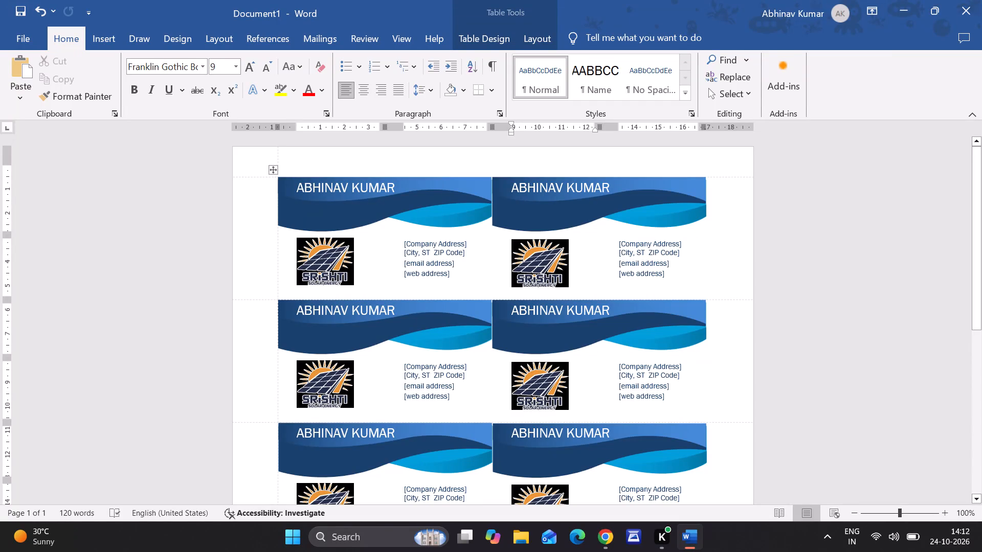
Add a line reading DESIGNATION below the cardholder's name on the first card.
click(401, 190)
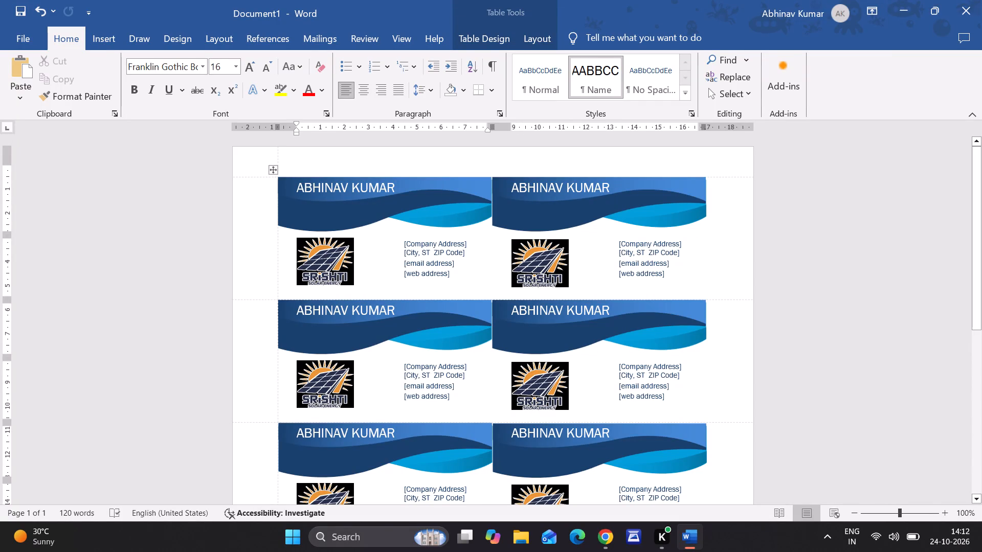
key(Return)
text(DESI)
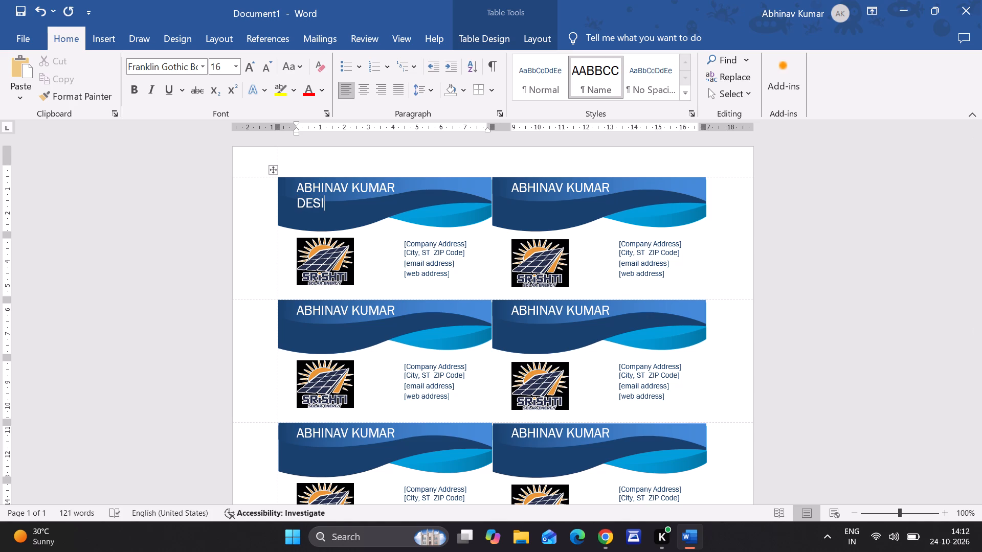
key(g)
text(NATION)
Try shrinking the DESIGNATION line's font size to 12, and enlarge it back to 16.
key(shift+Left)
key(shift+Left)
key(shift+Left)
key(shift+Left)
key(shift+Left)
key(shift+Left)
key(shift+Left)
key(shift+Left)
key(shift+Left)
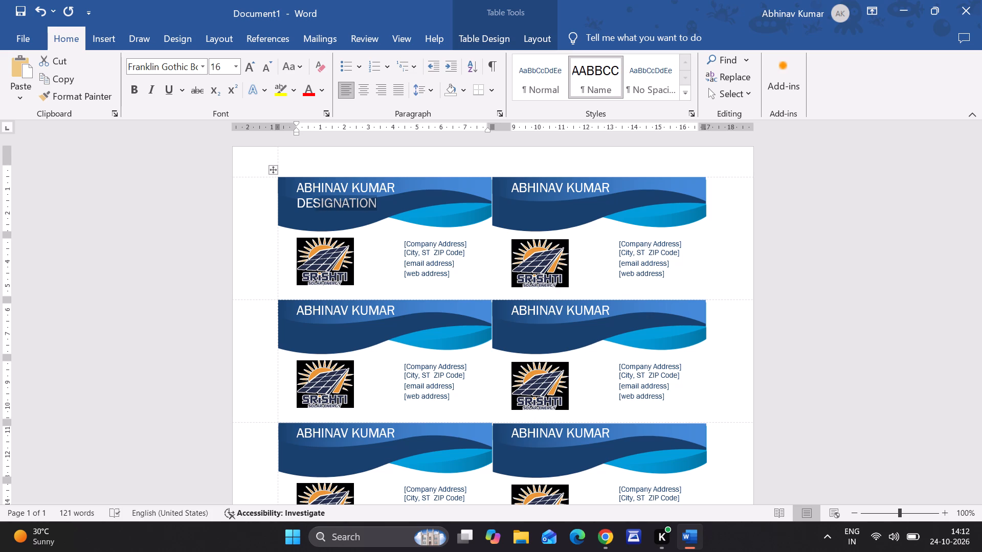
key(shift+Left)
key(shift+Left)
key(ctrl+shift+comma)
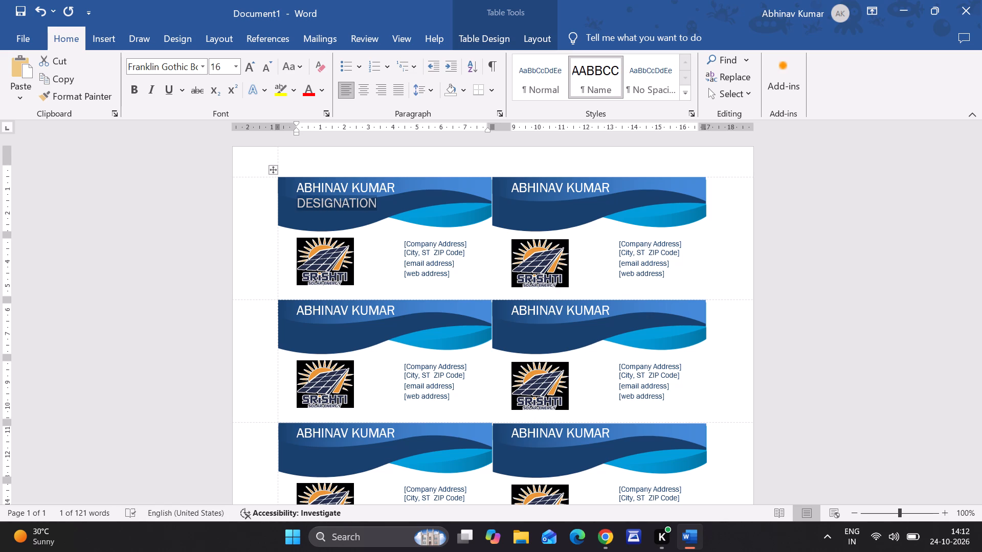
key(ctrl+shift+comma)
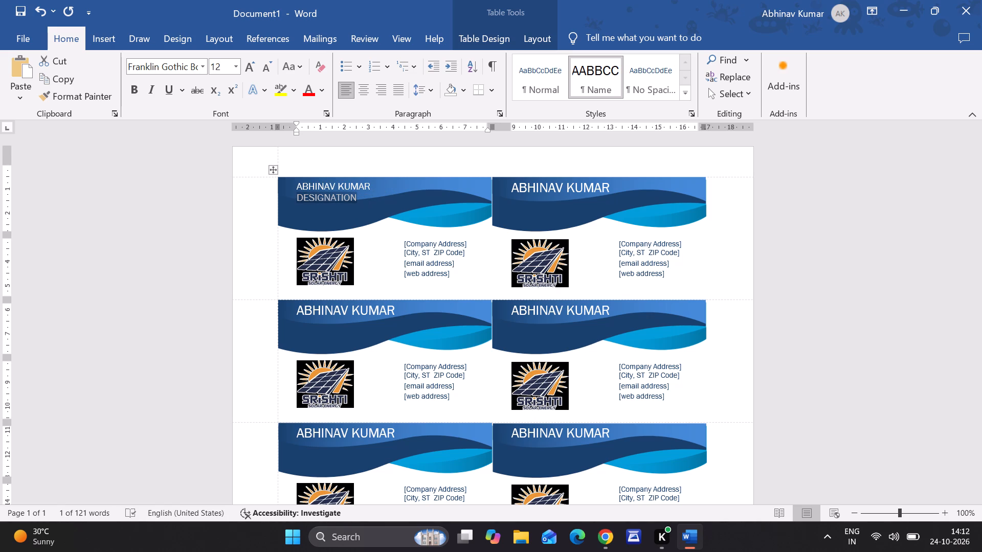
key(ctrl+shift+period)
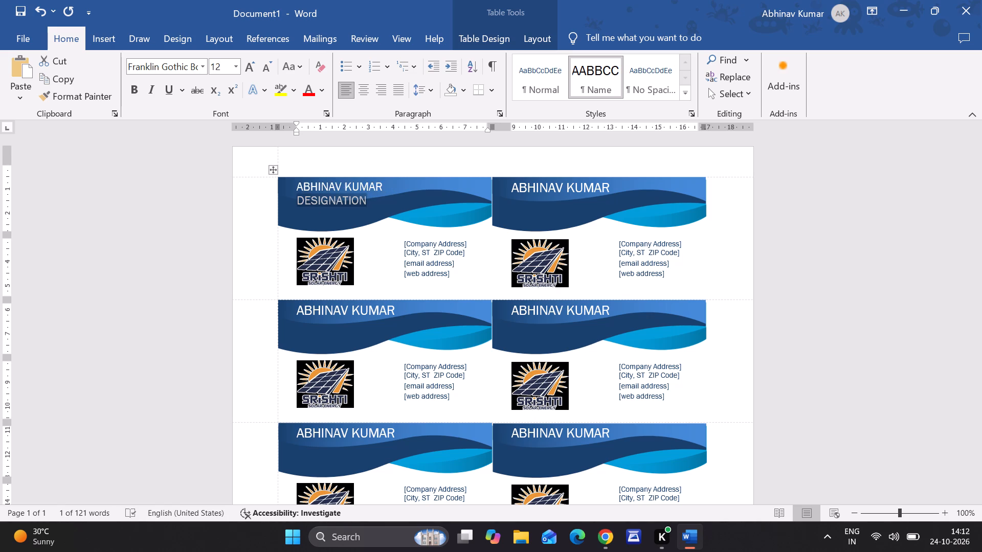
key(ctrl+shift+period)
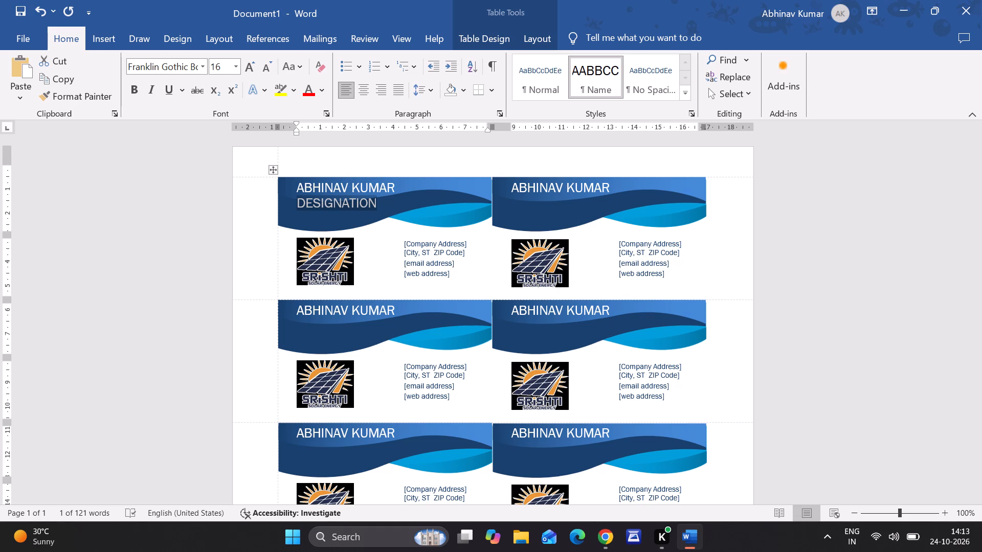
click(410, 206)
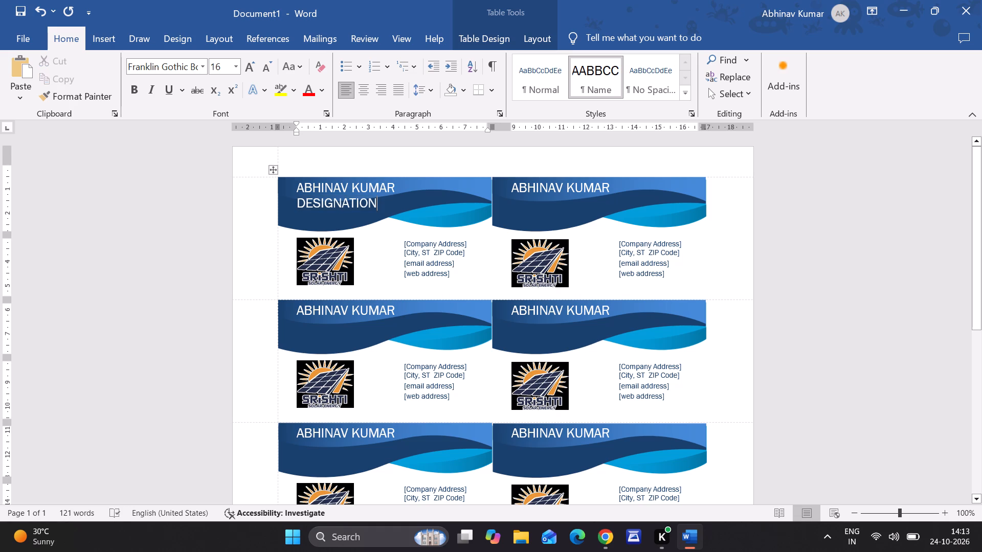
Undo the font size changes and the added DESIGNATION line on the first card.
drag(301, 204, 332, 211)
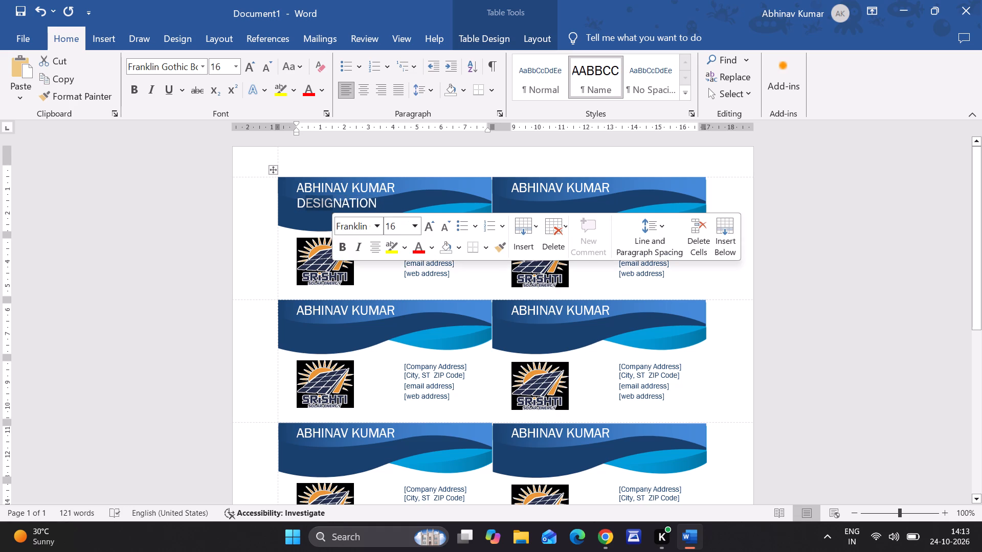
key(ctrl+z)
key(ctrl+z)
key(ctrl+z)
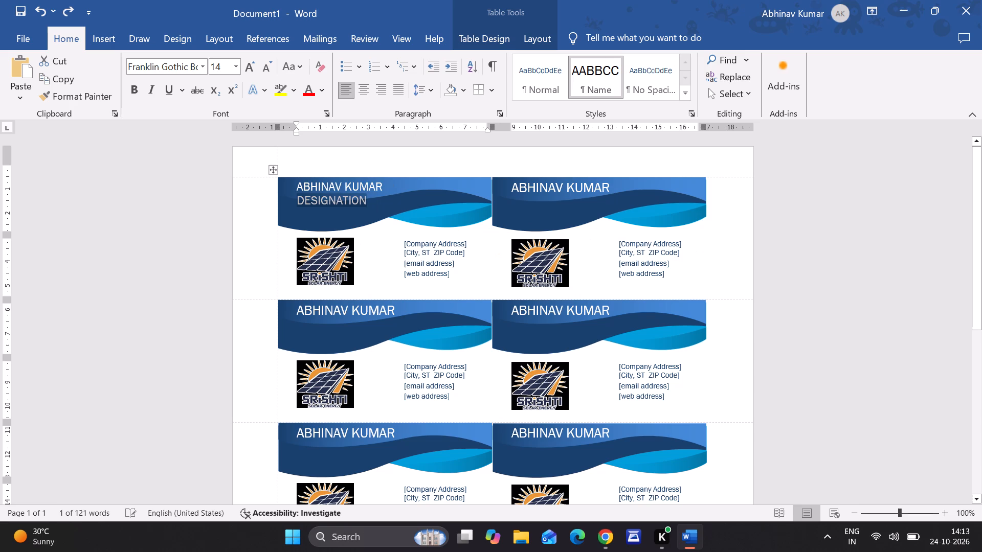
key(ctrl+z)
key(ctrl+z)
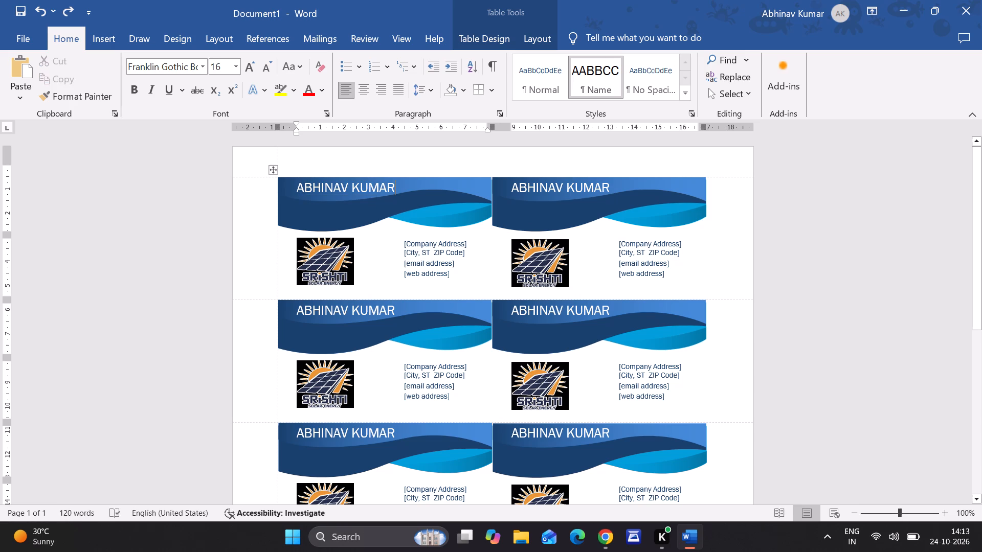
Examine the names and logos on all five rows of cards.
scroll(537, 239, down, 1)
scroll(471, 249, up, 1)
scroll(471, 248, down, 1)
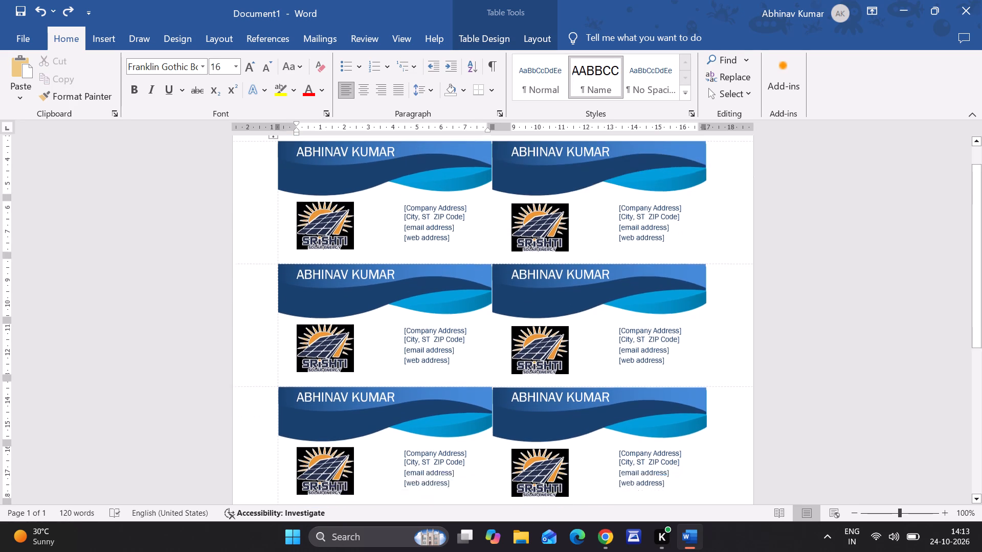
scroll(474, 251, down, 4)
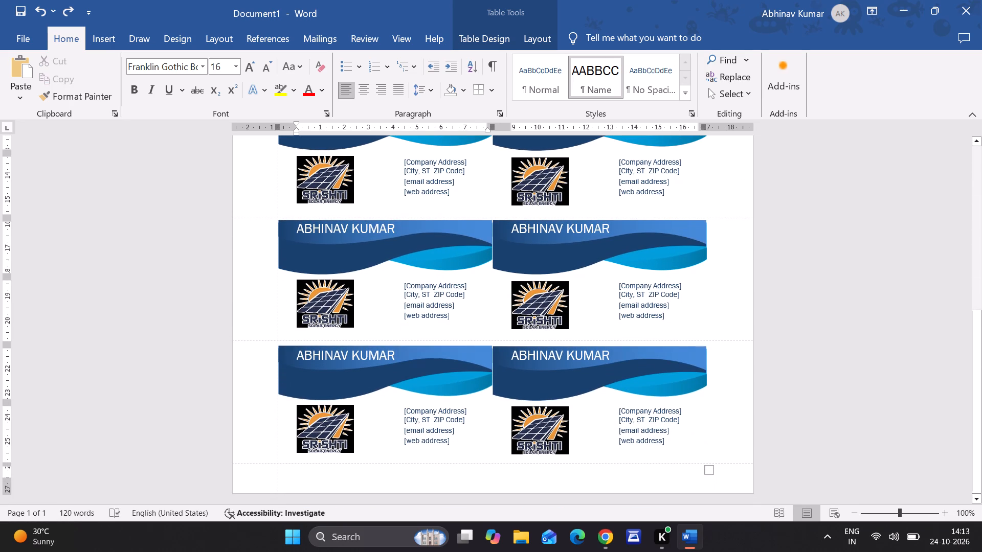
scroll(587, 239, up, 1)
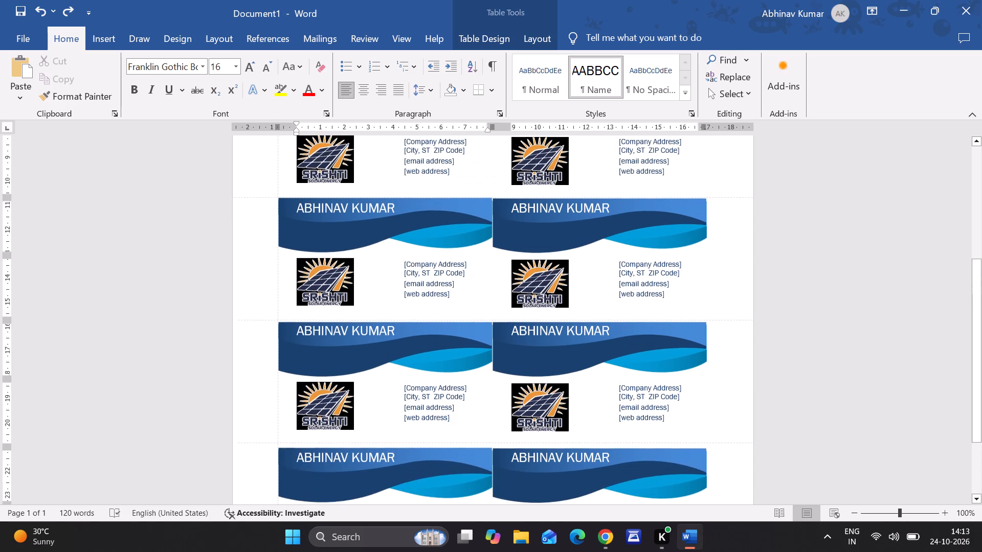
scroll(586, 234, up, 3)
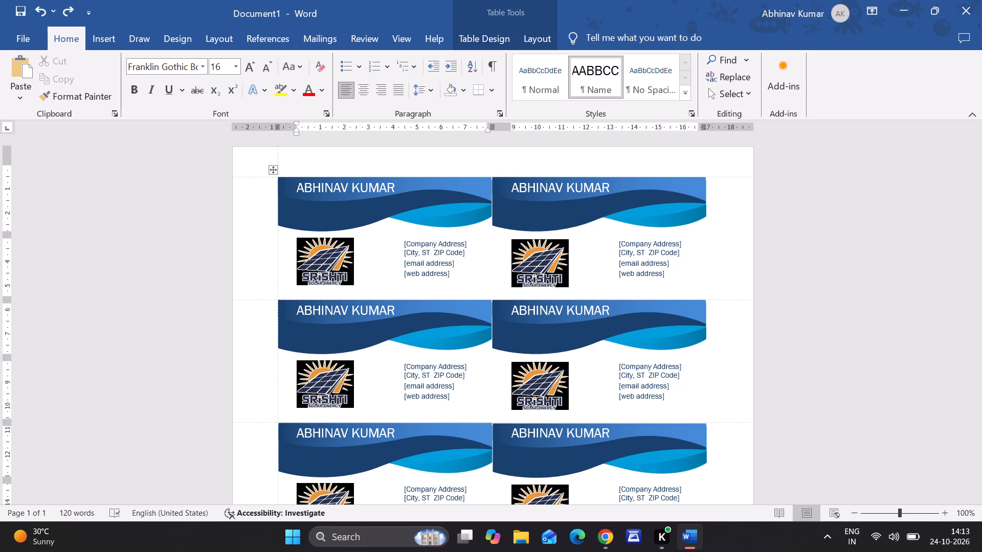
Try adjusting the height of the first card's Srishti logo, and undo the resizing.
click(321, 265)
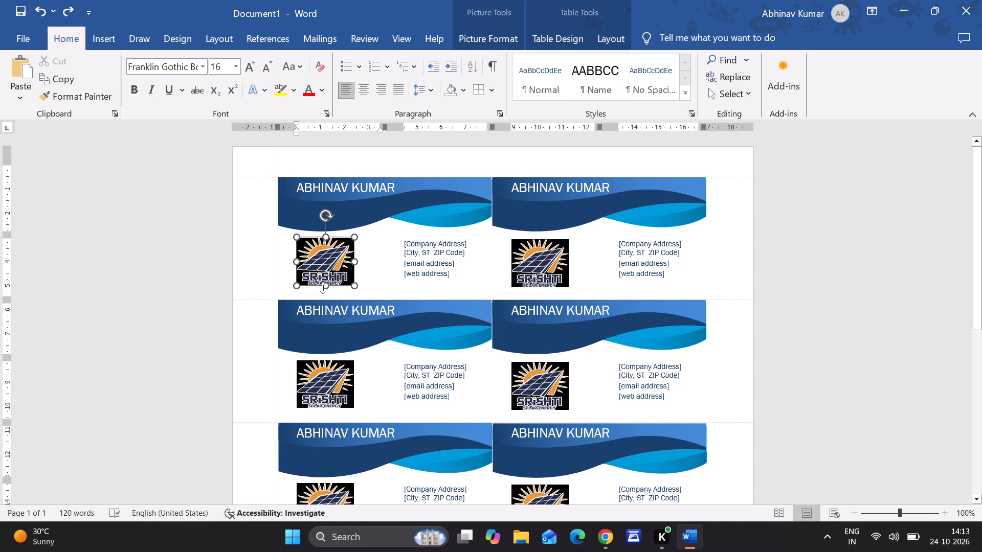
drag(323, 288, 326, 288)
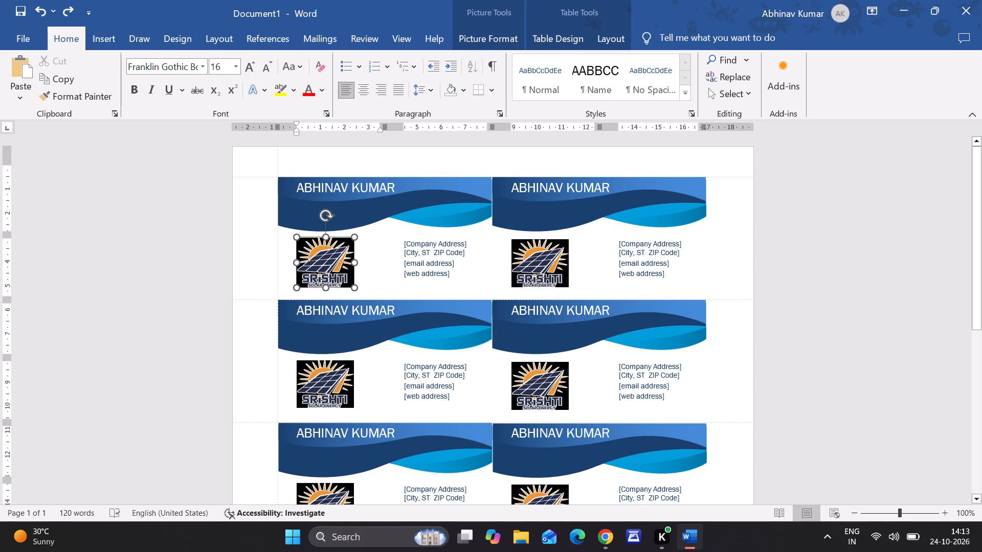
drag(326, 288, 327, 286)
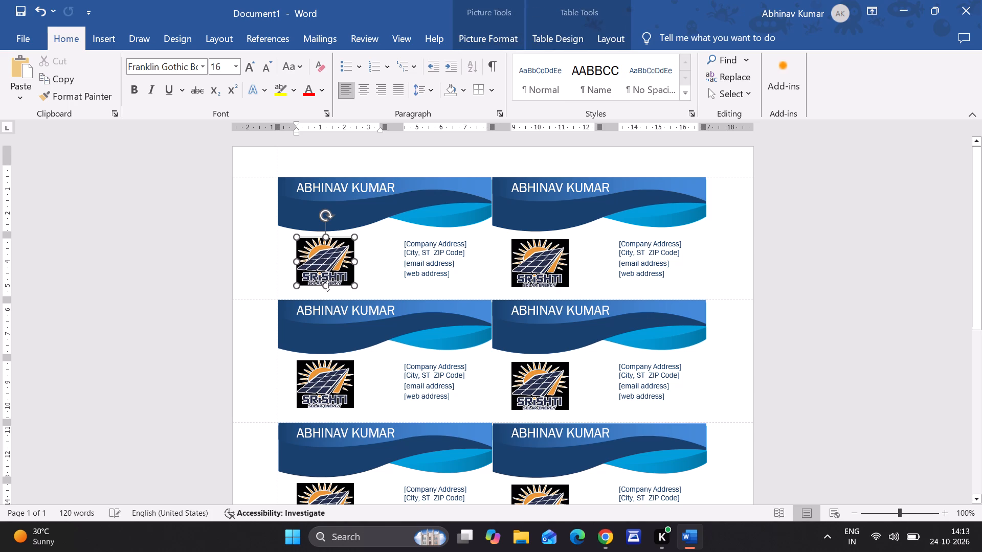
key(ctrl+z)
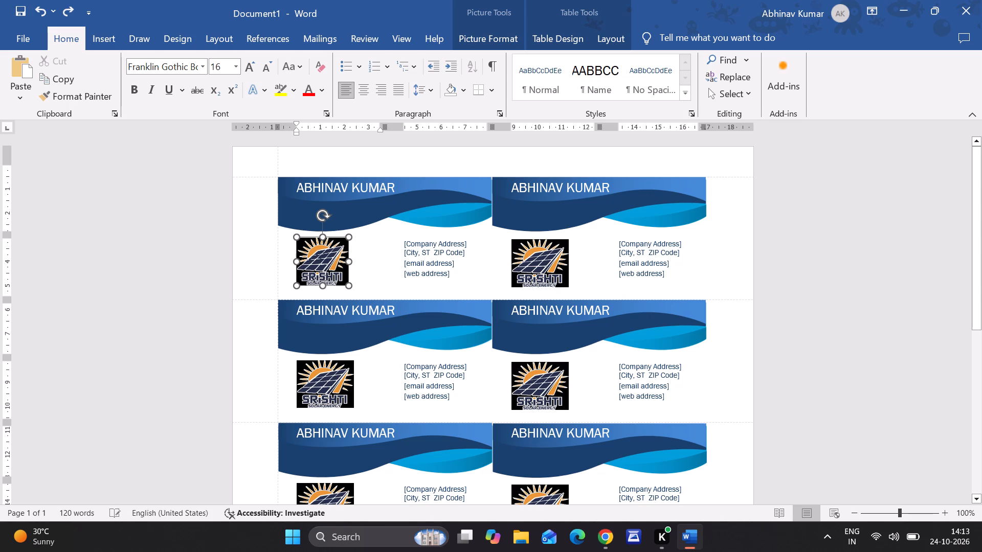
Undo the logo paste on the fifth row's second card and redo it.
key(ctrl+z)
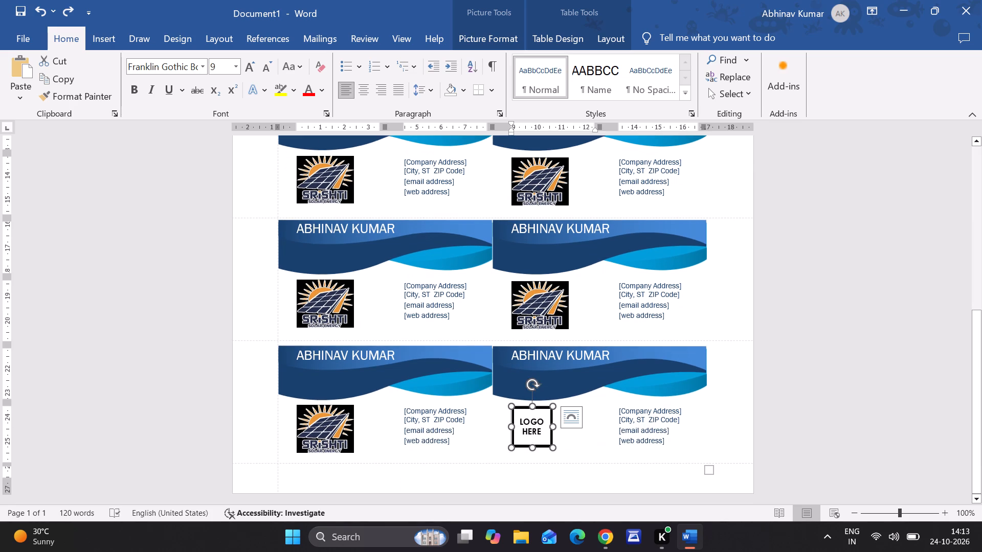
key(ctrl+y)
Widen the first card's Srishti logo to match the width of the logos on the other cards.
scroll(383, 299, up, 3)
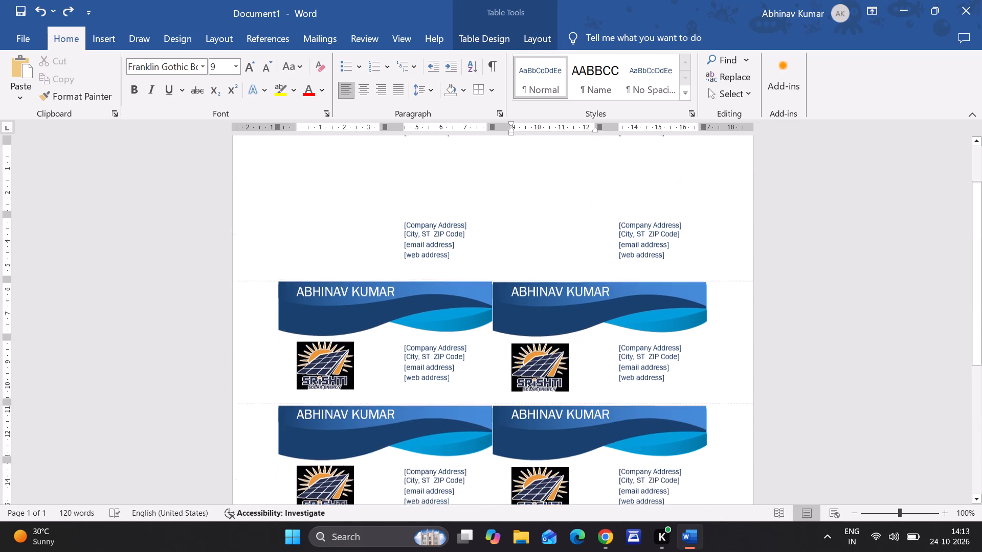
click(332, 241)
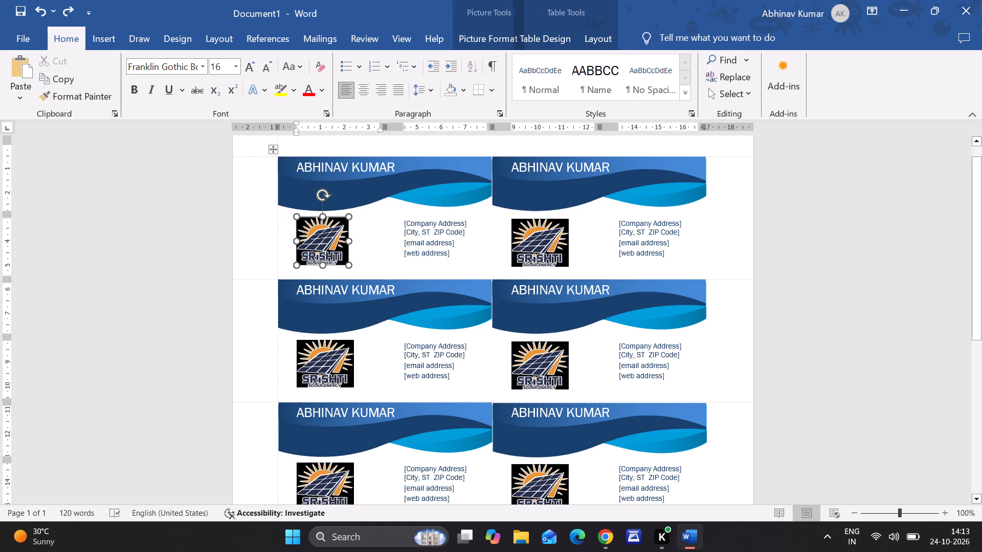
drag(347, 241, 351, 241)
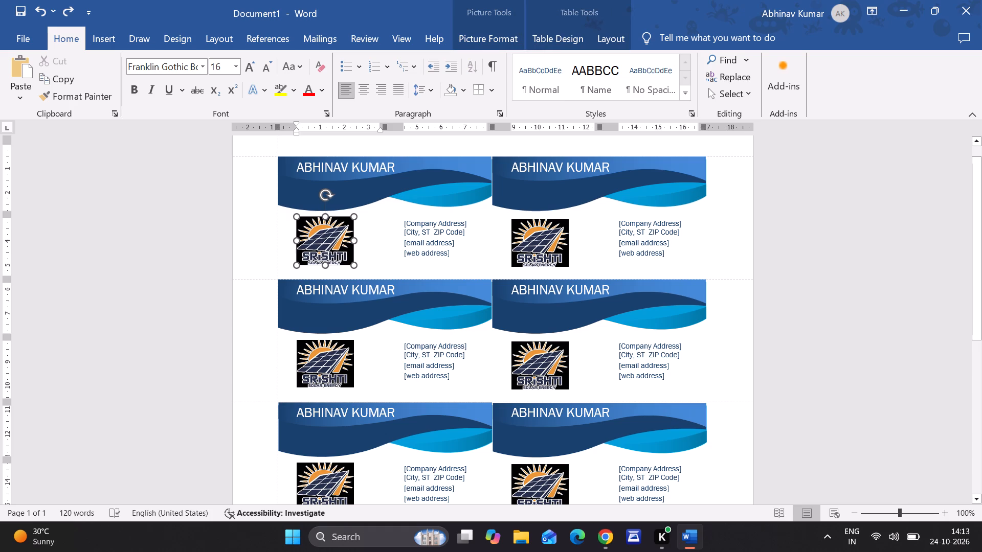
drag(351, 241, 352, 241)
click(383, 242)
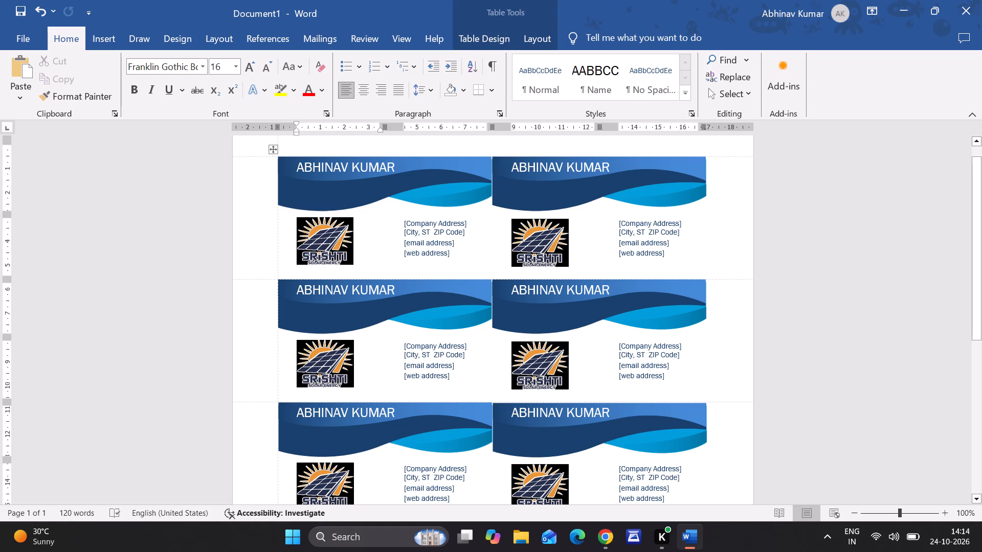